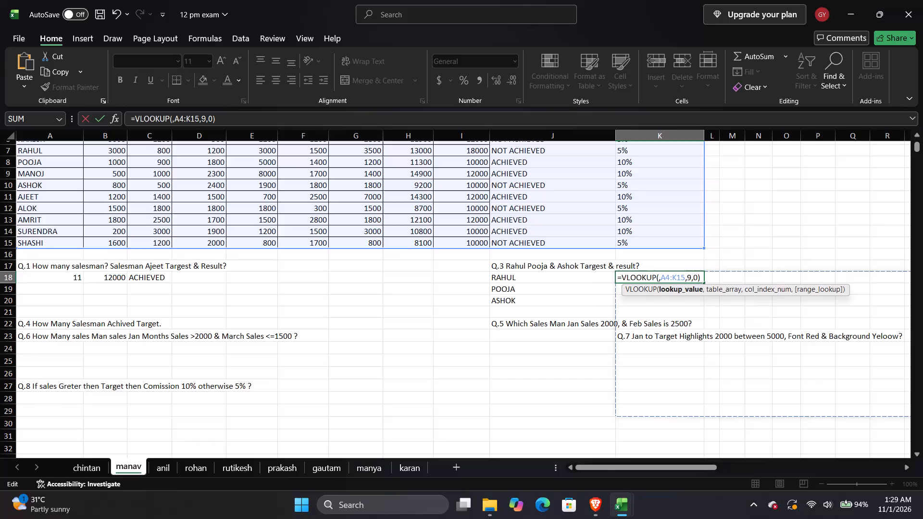
# Clear all the arguments of the VLOOKUP formula in K18, keeping only the function's opening.
pyautogui.click(548, 277)
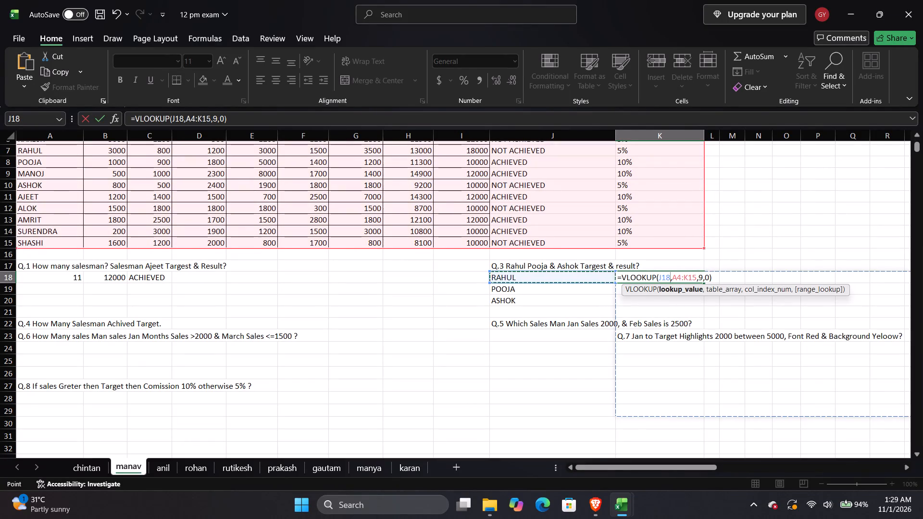
pyautogui.click(715, 273)
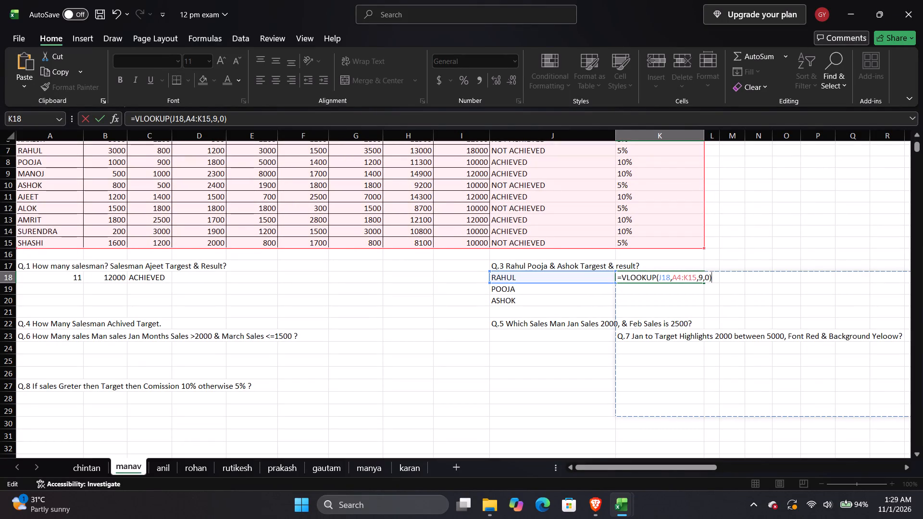
pyautogui.press('BackSpace')
pyautogui.press('BackSpace')
pyautogui.press('BackSpace')
pyautogui.press('BackSpace')
pyautogui.press('BackSpace')
pyautogui.press('BackSpace')
pyautogui.press('BackSpace')
pyautogui.press('BackSpace')
pyautogui.press('BackSpace')
pyautogui.press('BackSpace')
pyautogui.press('BackSpace')
pyautogui.press('BackSpace')
pyautogui.press('BackSpace')
pyautogui.press('BackSpace')
pyautogui.press('BackSpace')
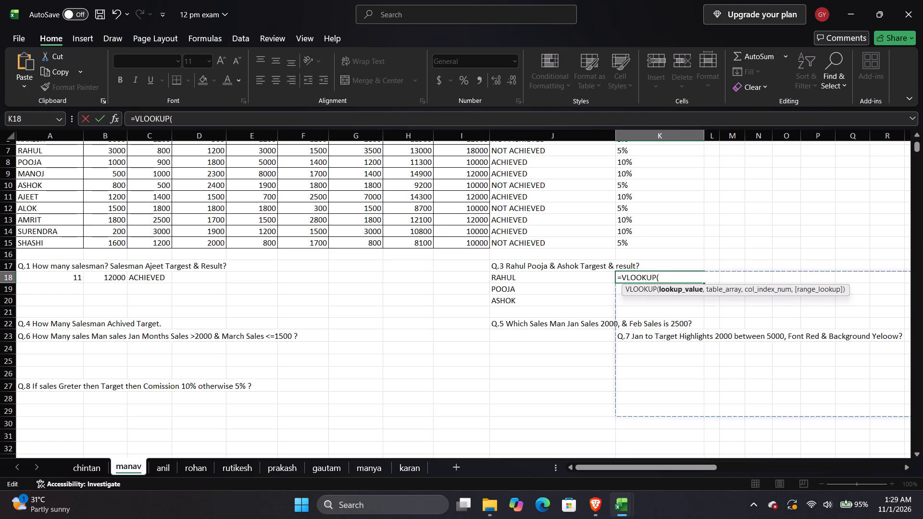
# Complete Rahul's target lookup in K18 as =VLOOKUP(J18,A4:K15,9,0).
pyautogui.click(574, 275)
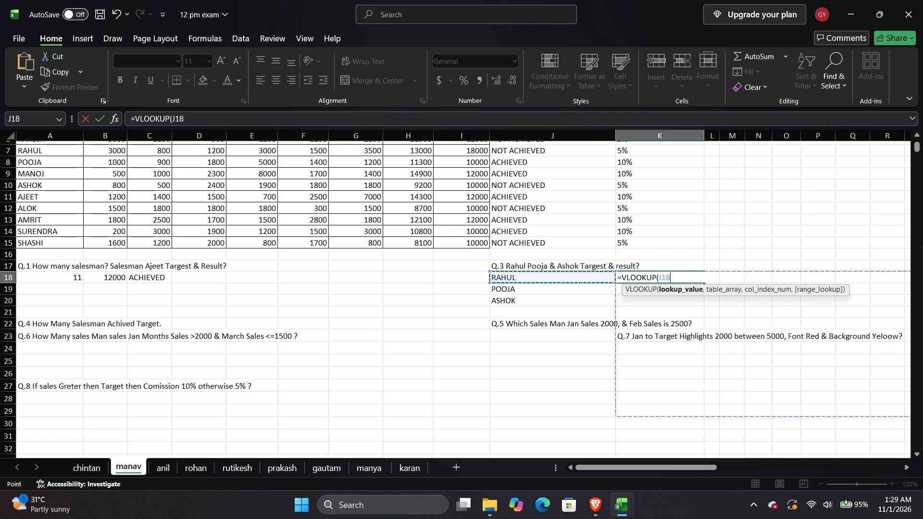
pyautogui.press(',')
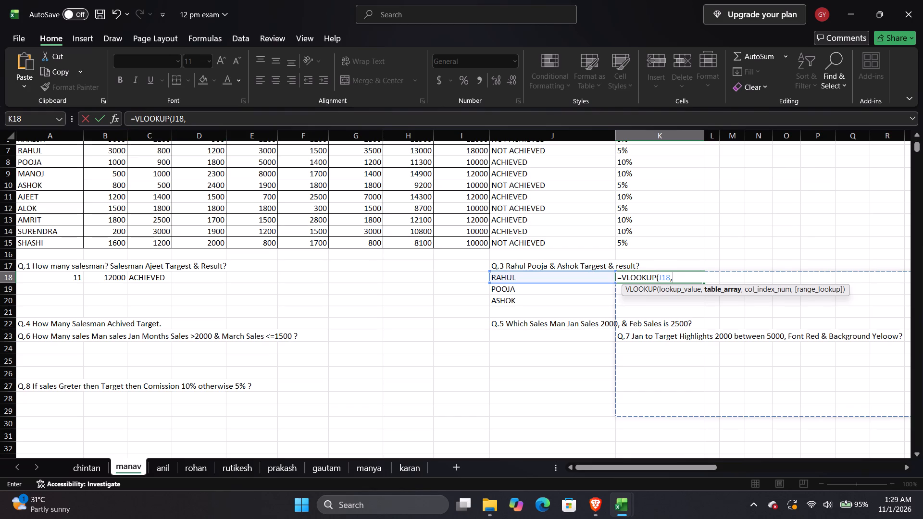
pyautogui.scroll(3, 75, 206)
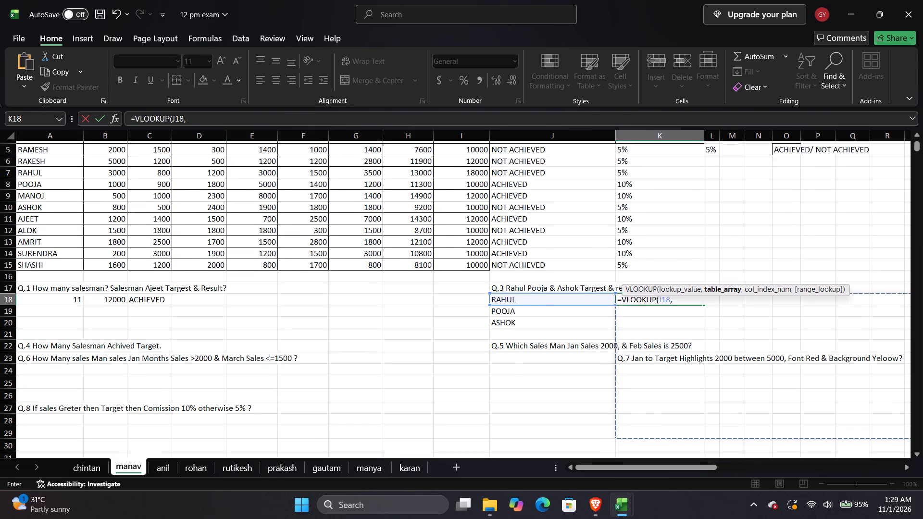
pyautogui.scroll(1, 75, 206)
pyautogui.moveTo(40, 185); pyautogui.dragTo(534, 297)
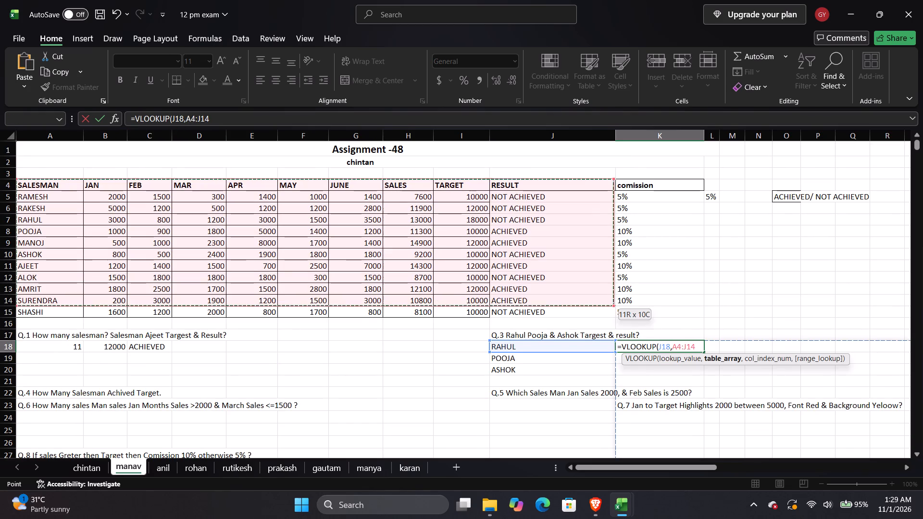
pyautogui.moveTo(534, 297); pyautogui.dragTo(653, 309)
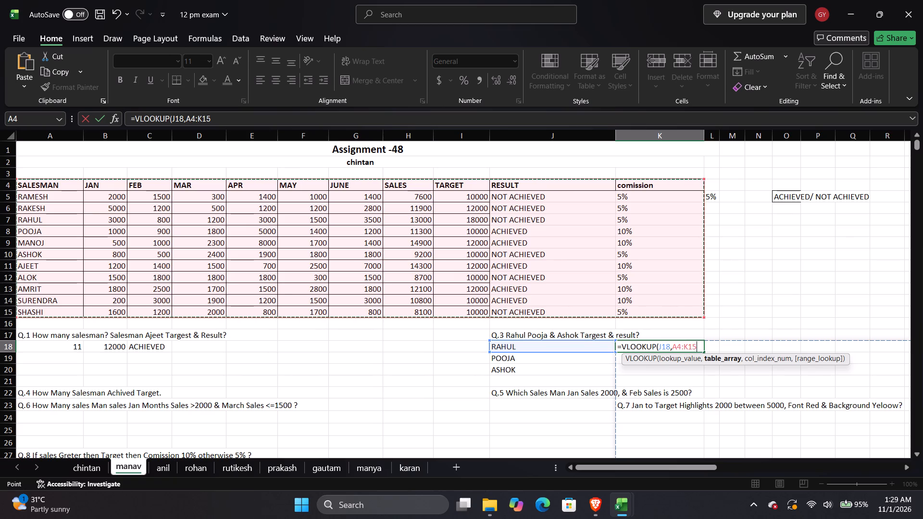
pyautogui.press(',')
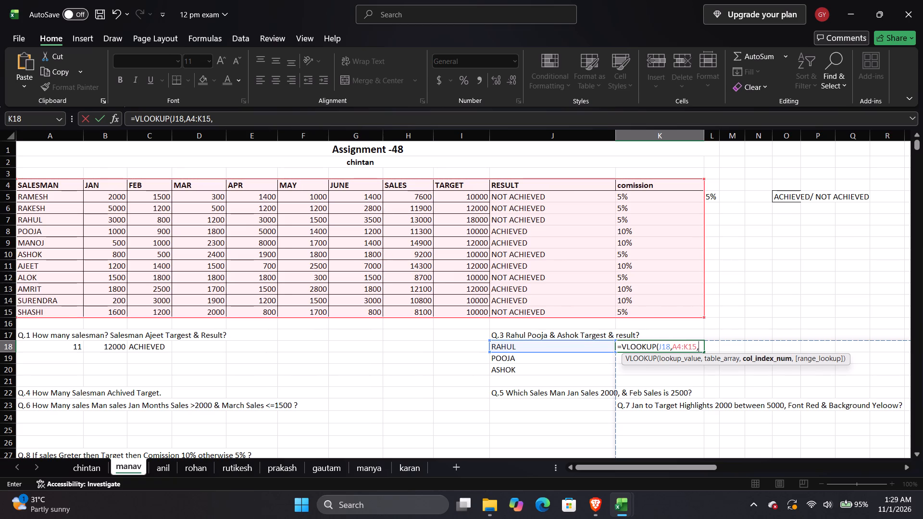
pyautogui.press('9')
pyautogui.press(',')
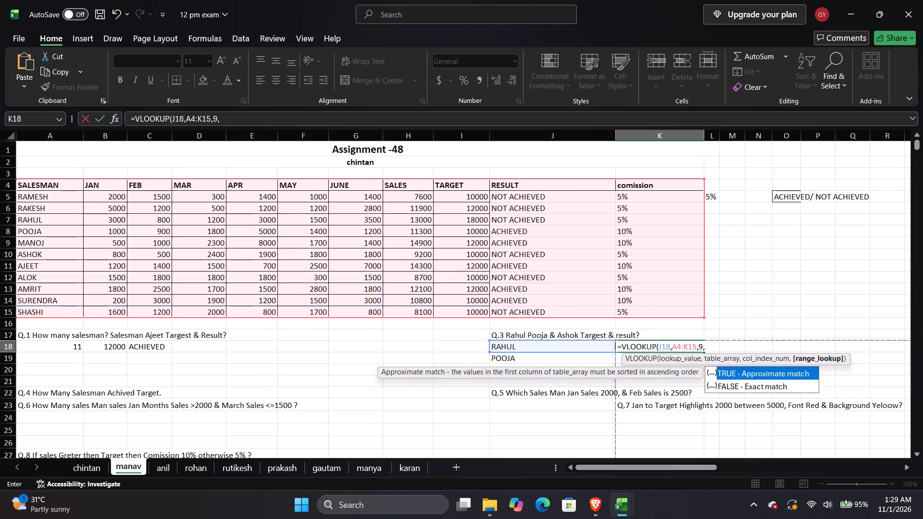
pyautogui.press('0')
pyautogui.press('Return')
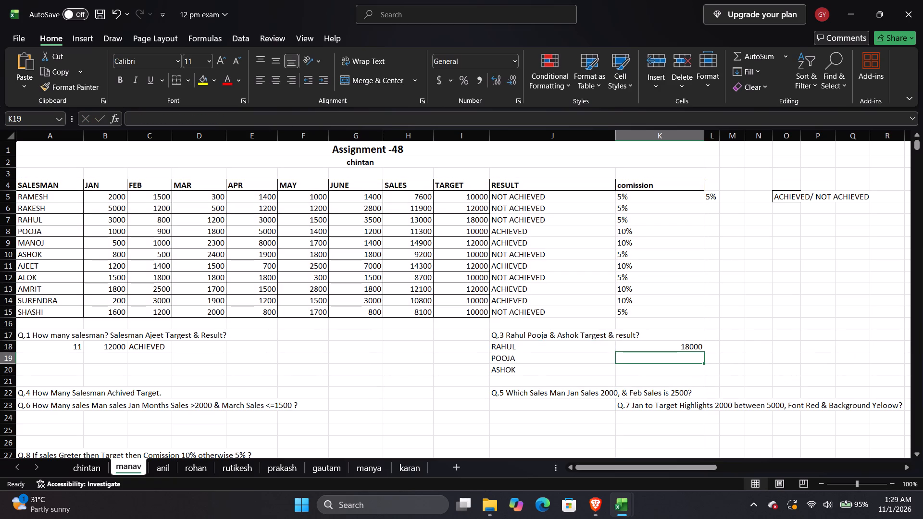
# Fill the target lookup formula from K18 down to K20 for Pooja and Ashok.
pyautogui.click(668, 340)
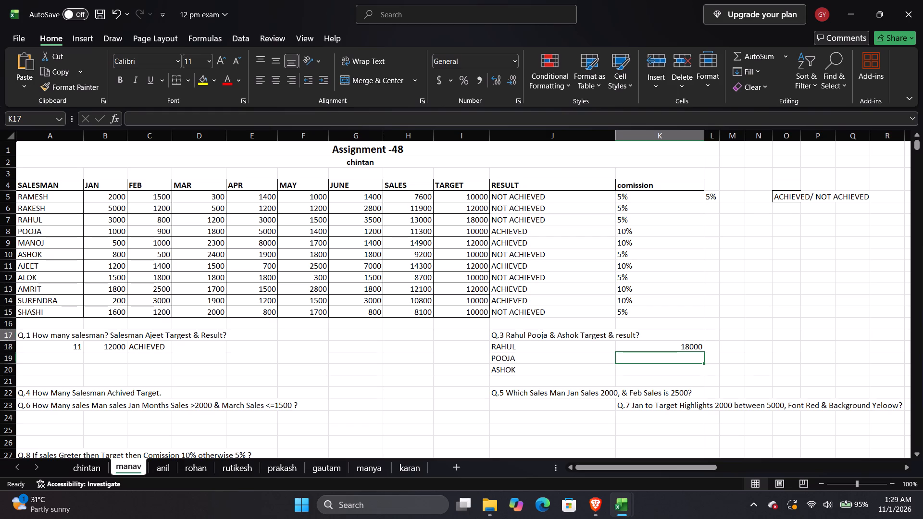
pyautogui.click(695, 348)
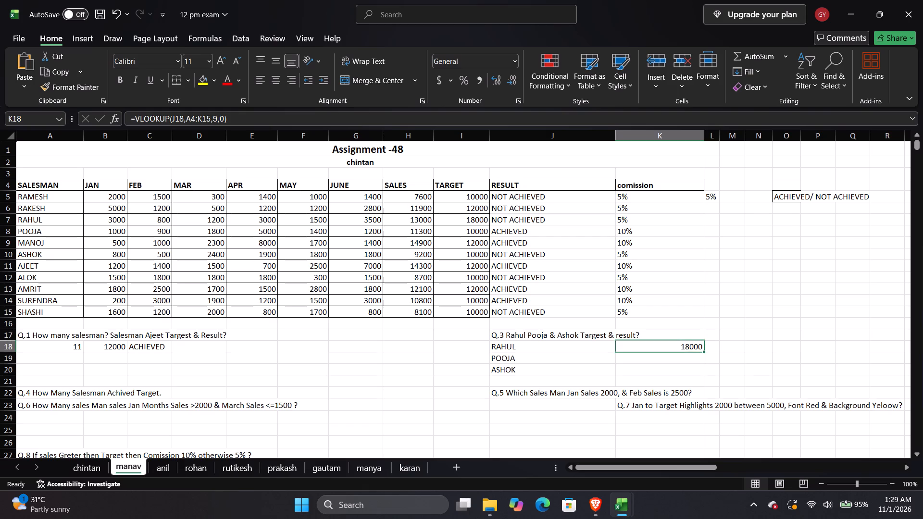
pyautogui.doubleClick(706, 351)
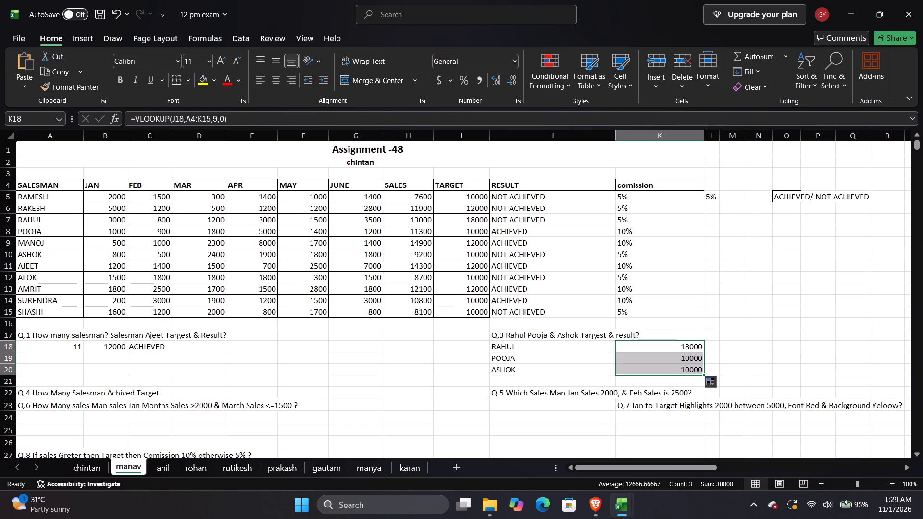
# Widen column L to make room for the result text.
pyautogui.moveTo(723, 135); pyautogui.dragTo(766, 139)
# Look up Rahul's result in L18 with =VLOOKUP(J18,A4:K15,10,0).
pyautogui.click(723, 343)
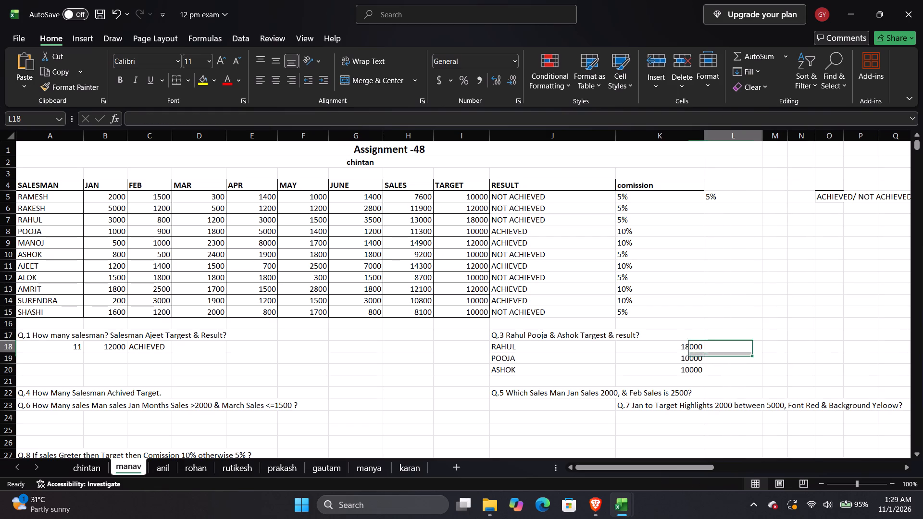
pyautogui.press('=')
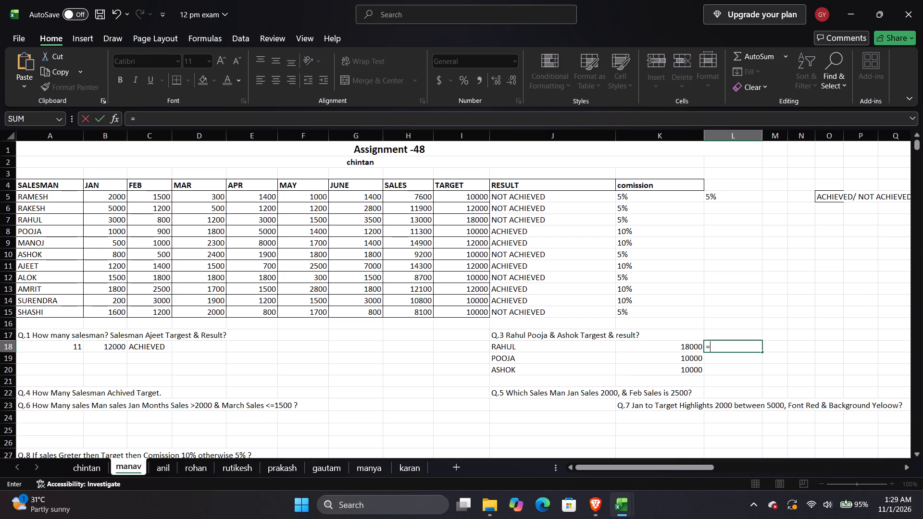
pyautogui.write('VLOOK')
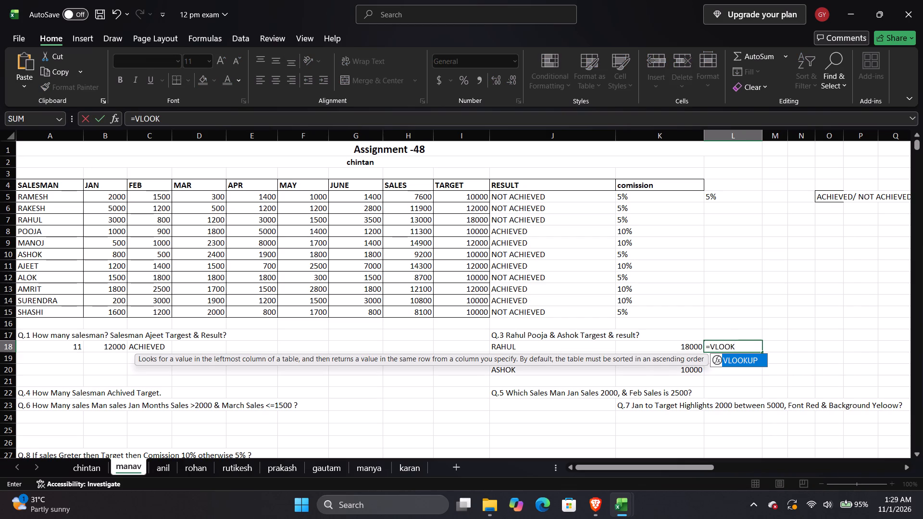
pyautogui.press('Tab')
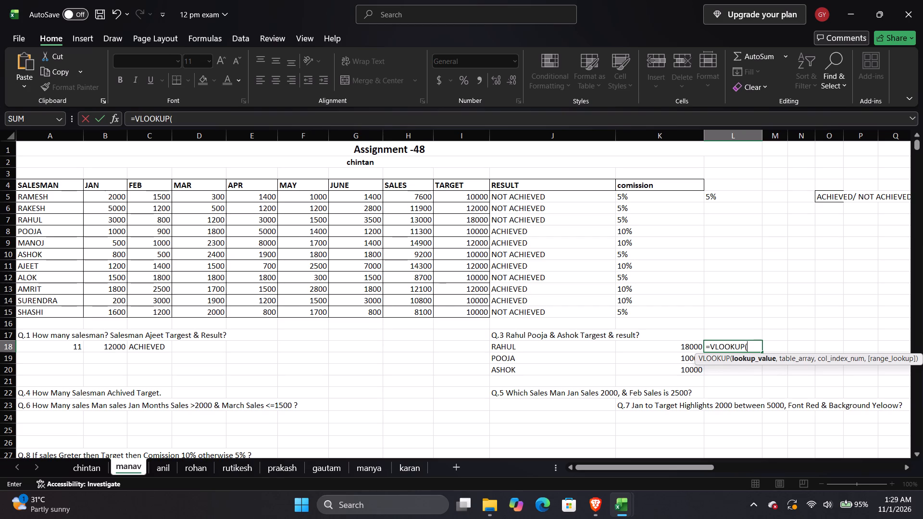
pyautogui.click(547, 345)
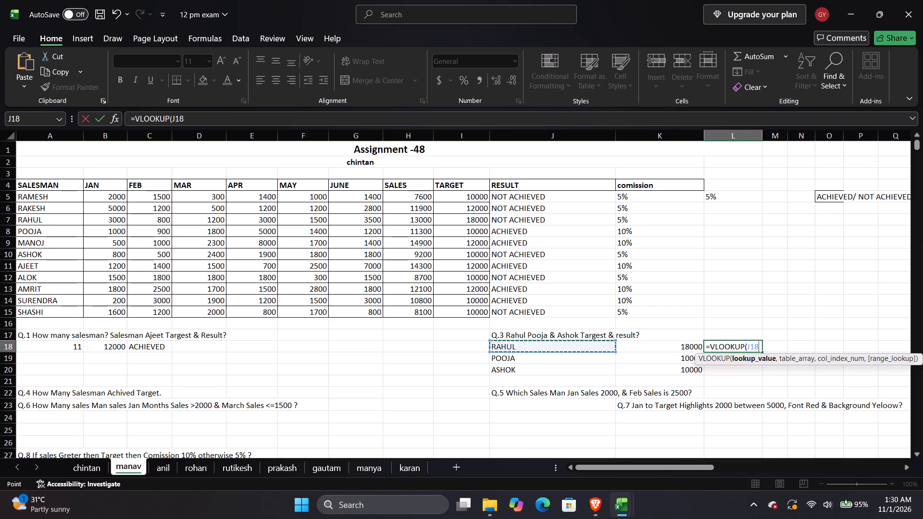
pyautogui.press(',')
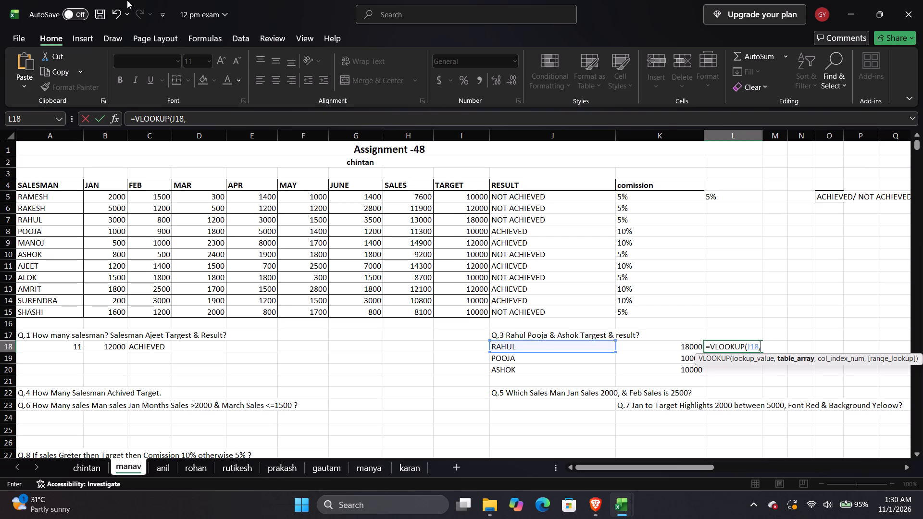
pyautogui.moveTo(65, 184); pyautogui.dragTo(526, 312)
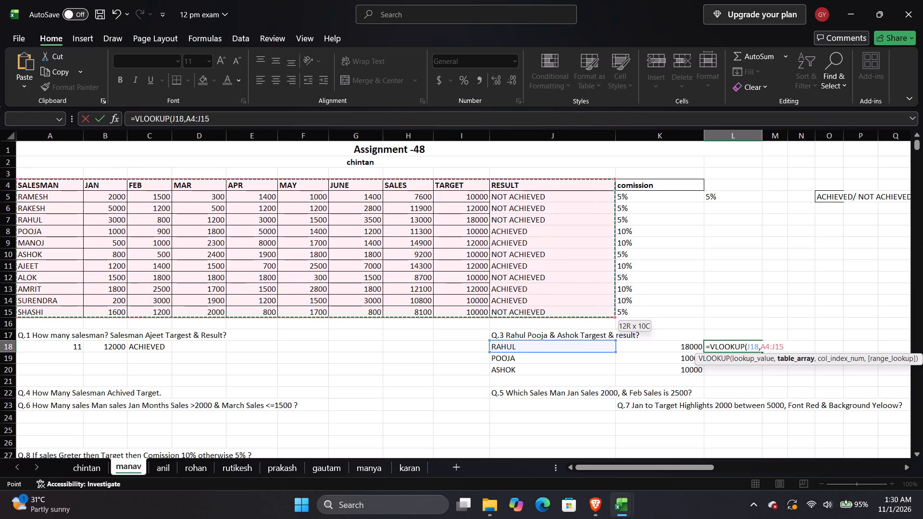
pyautogui.moveTo(526, 312); pyautogui.dragTo(654, 310)
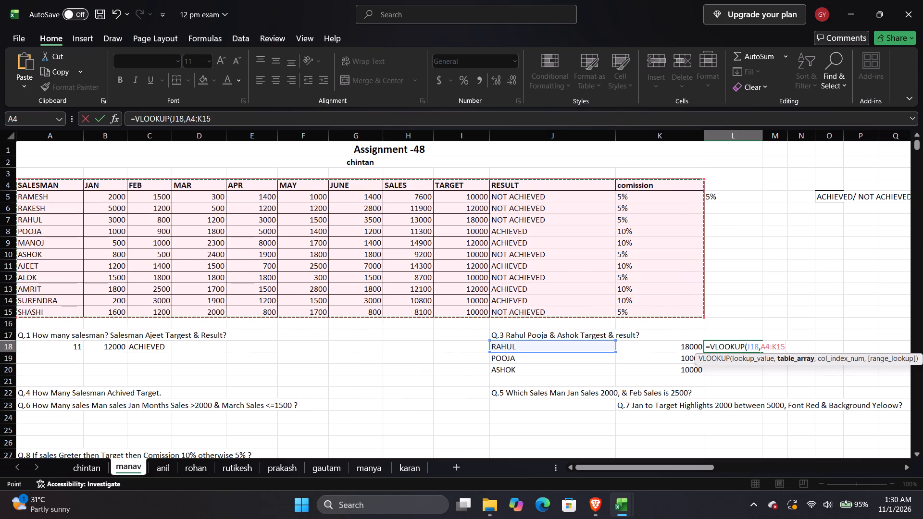
pyautogui.press(',')
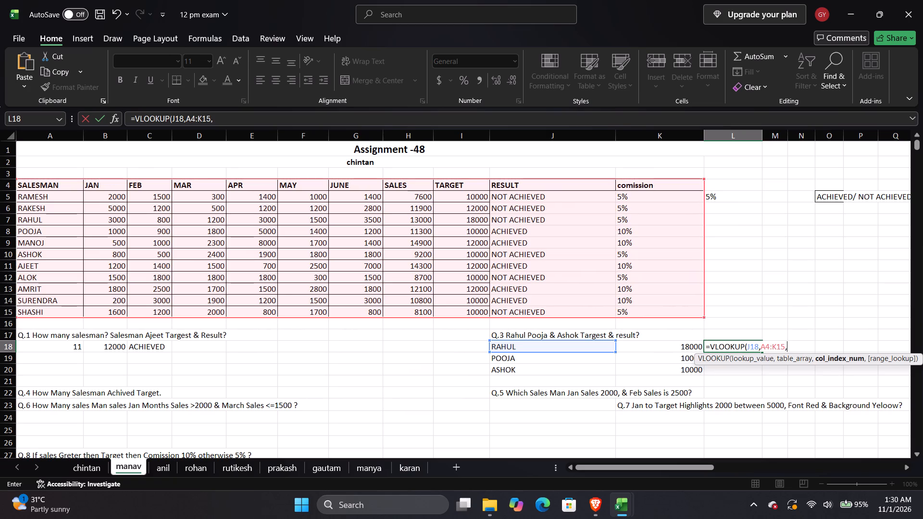
pyautogui.write('10')
pyautogui.press(',')
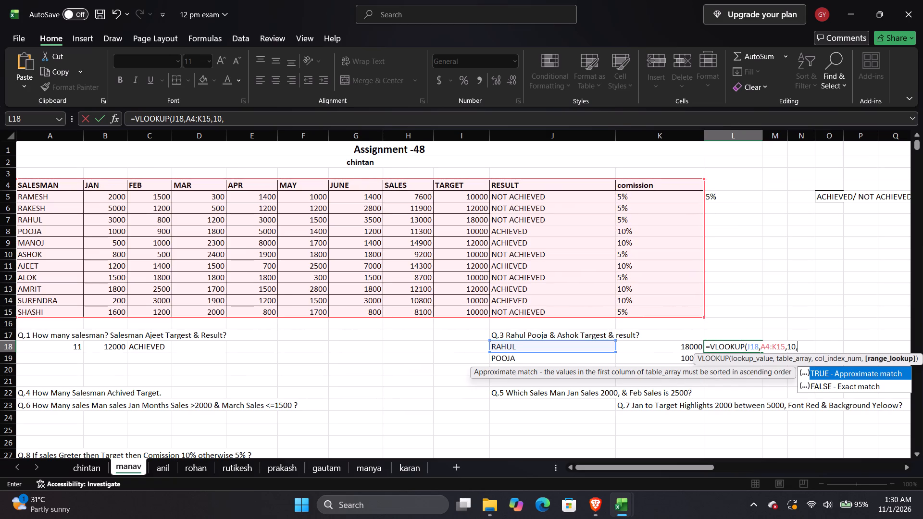
pyautogui.press('0')
pyautogui.press('Return')
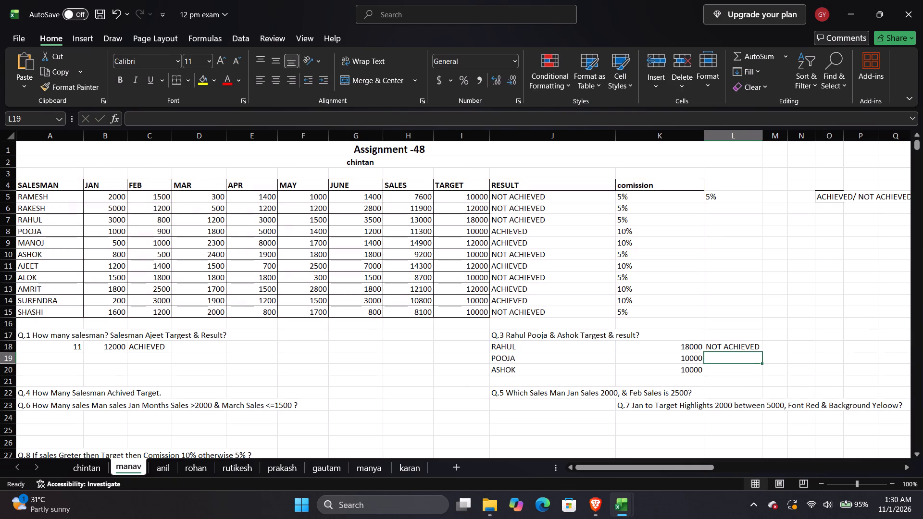
# Fill the result lookup formula from L18 down to L20 for Pooja and Ashok.
pyautogui.click(718, 349)
pyautogui.doubleClick(762, 353)
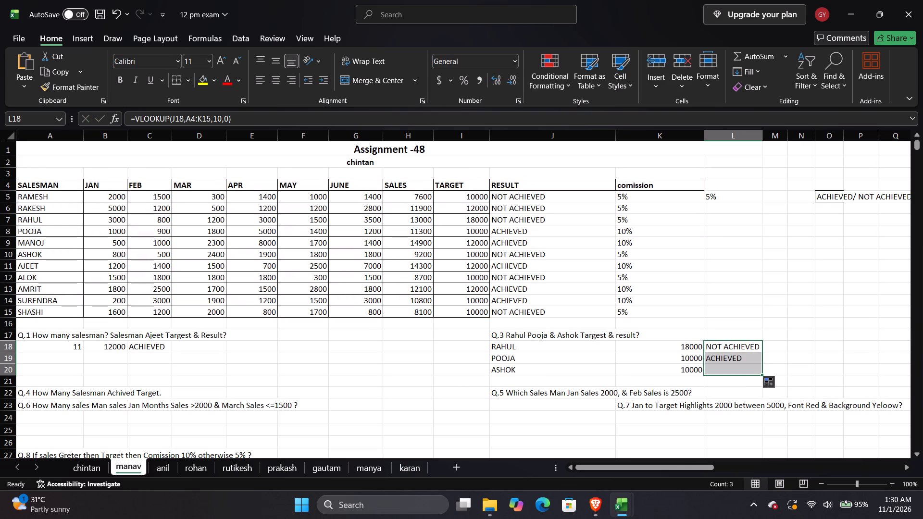
# Move row 23, containing questions Q.6 and Q.7, down to row 26 to free answer space under Q.4.
pyautogui.click(105, 414)
pyautogui.click(99, 401)
pyautogui.click(13, 403)
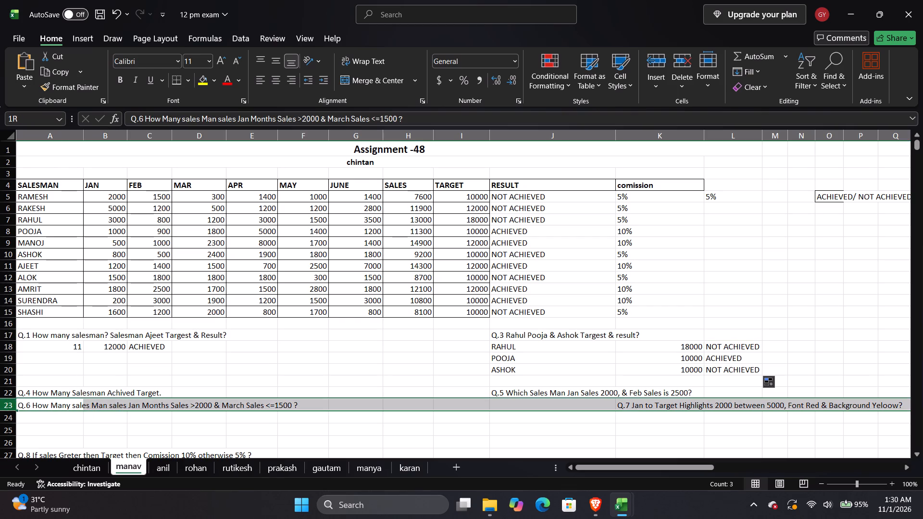
pyautogui.moveTo(34, 411); pyautogui.dragTo(40, 439)
# Answer Q.4 in A23 by counting the salesmen who achieved their target, using COUNTIF over J5:J15 with J8 as the criterion.
pyautogui.click(52, 409)
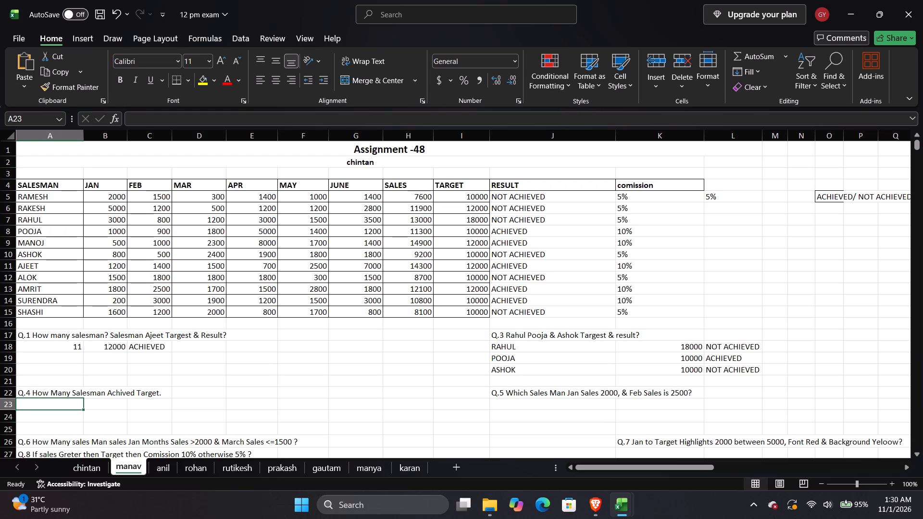
pyautogui.press('=')
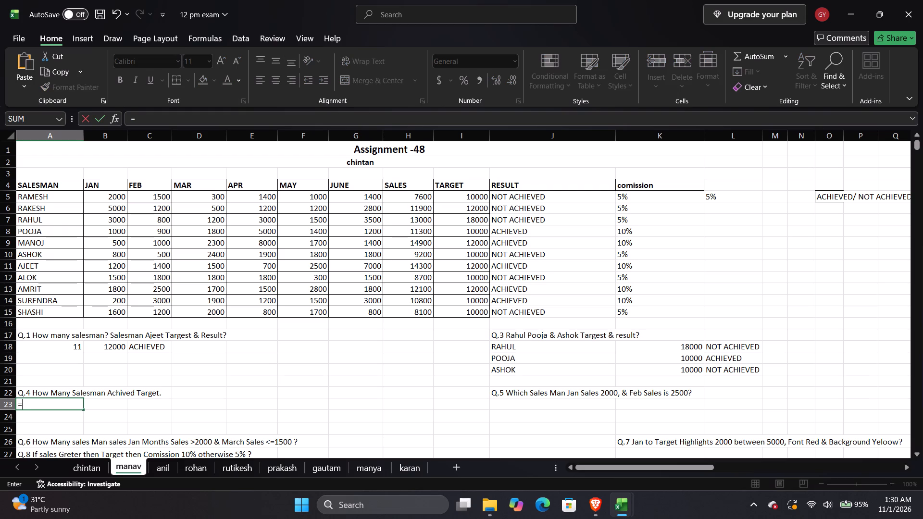
pyautogui.press('c')
pyautogui.write('OUNT')
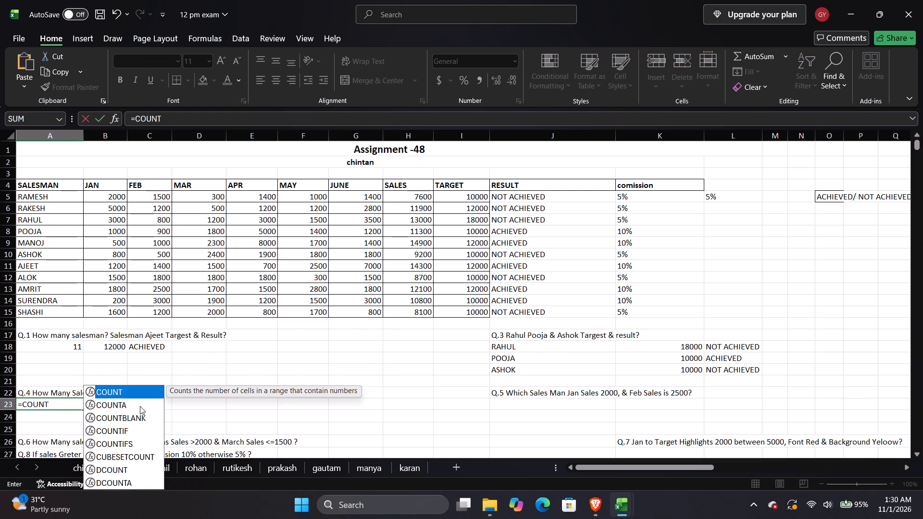
pyautogui.press('i')
pyautogui.press('Tab')
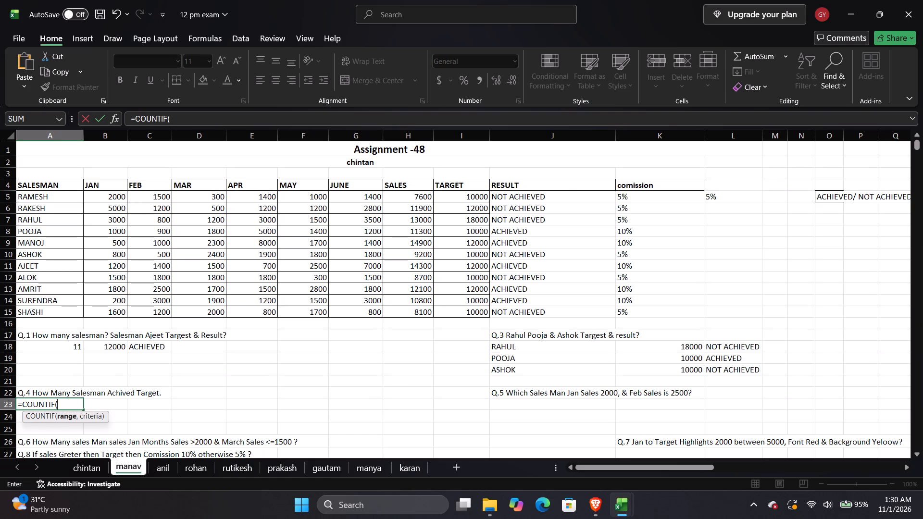
pyautogui.moveTo(506, 198); pyautogui.dragTo(512, 310)
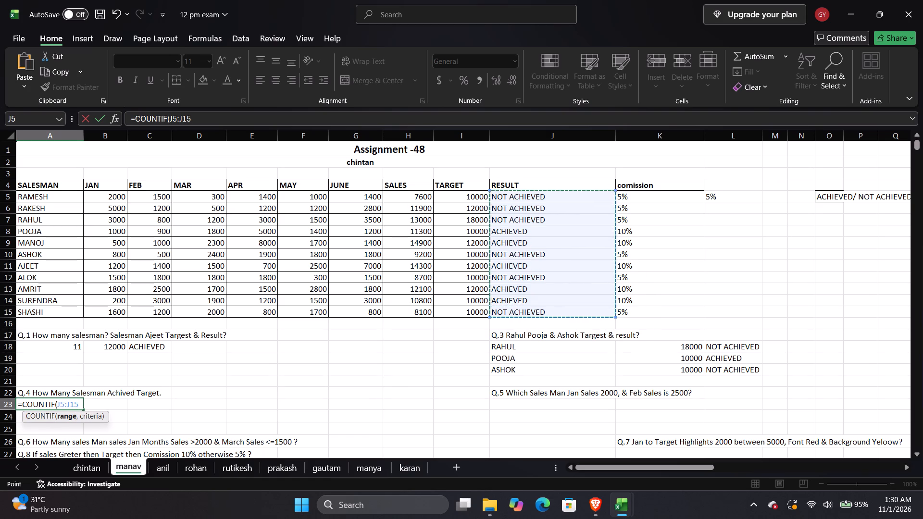
pyautogui.press(',')
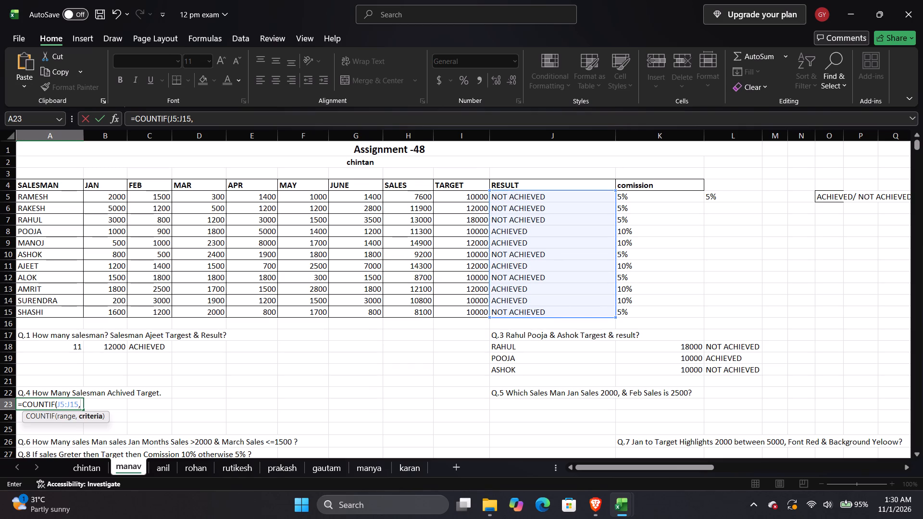
pyautogui.click(530, 229)
pyautogui.press('Return')
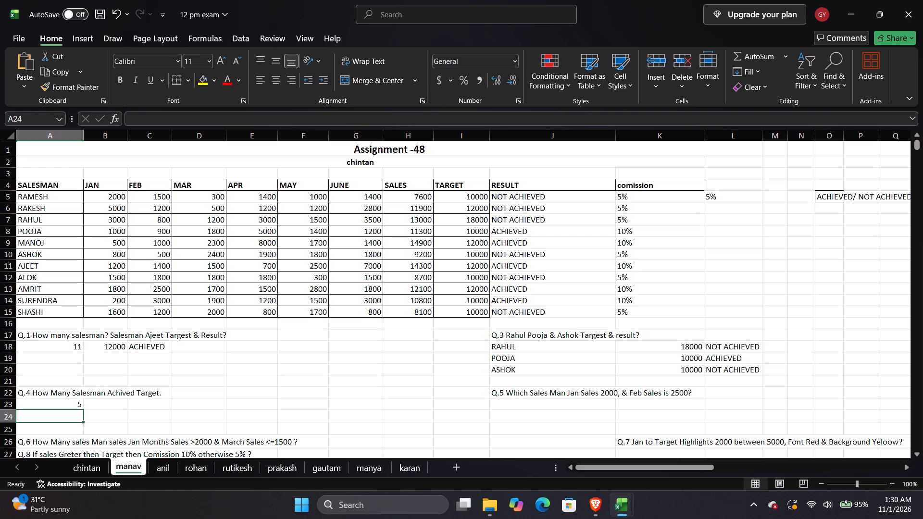
# Enter the Q.5 lookup values under the question: 2000 in J23 and 2500 in K23.
pyautogui.scroll(-1, 529, 229)
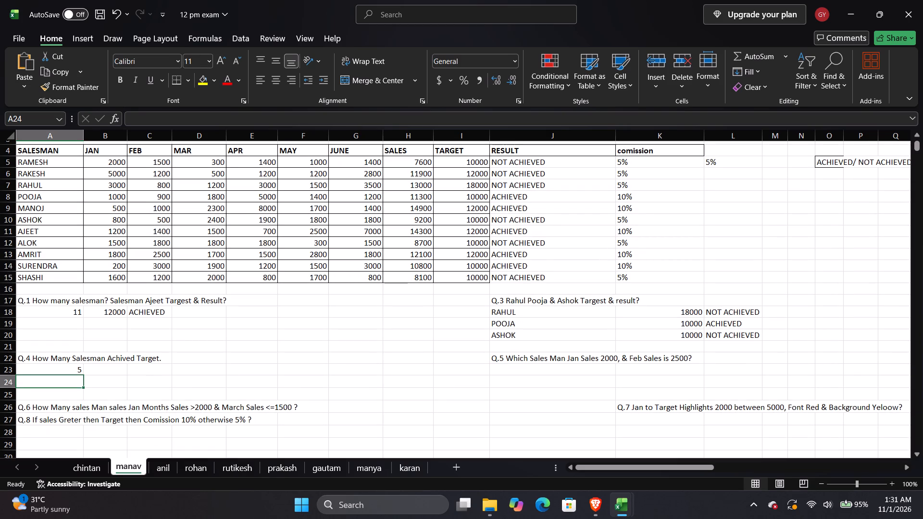
pyautogui.click(530, 375)
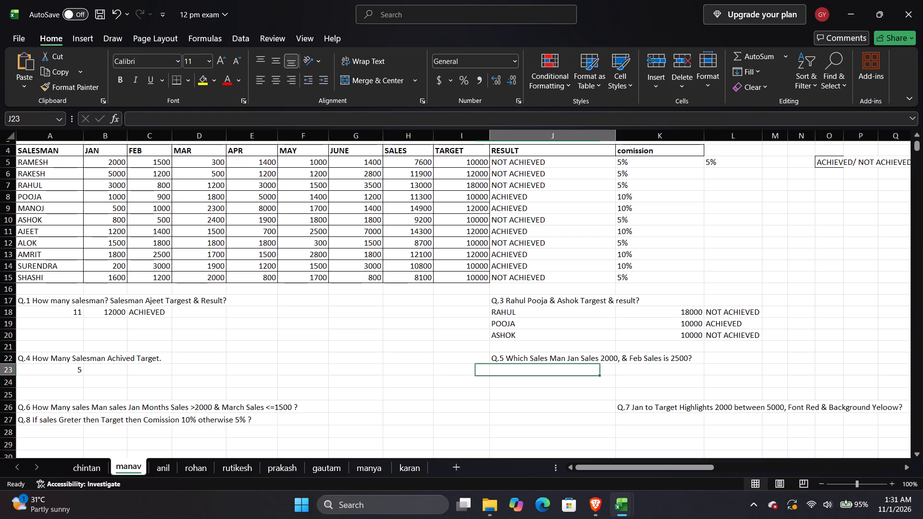
pyautogui.write('2000')
pyautogui.press('Right')
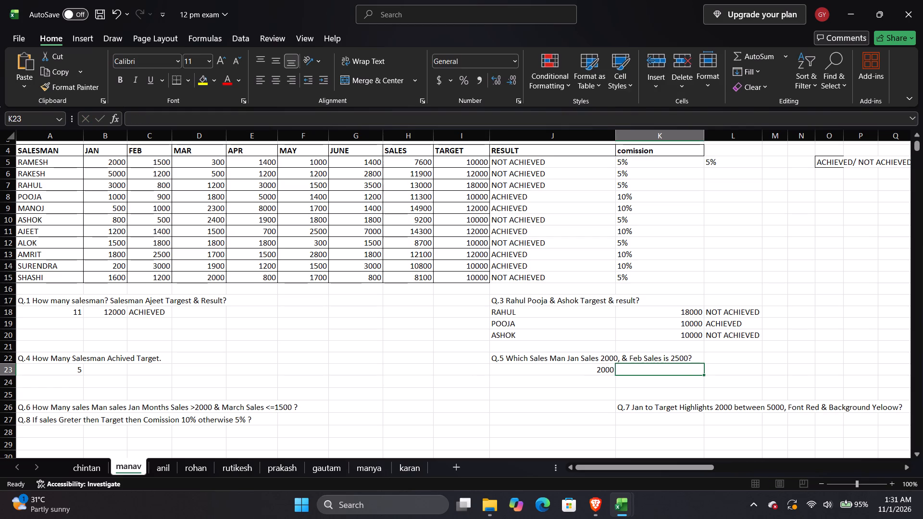
pyautogui.write('2500')
pyautogui.press('Down')
pyautogui.press('Left')
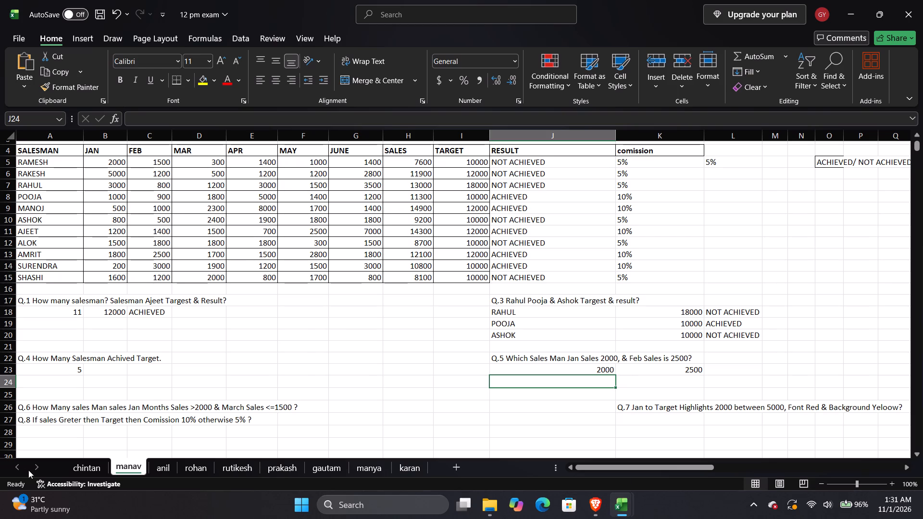
# Examine the Q.5 answer formula in H18 on the chintan sheet, leaving it unedited.
pyautogui.click(87, 474)
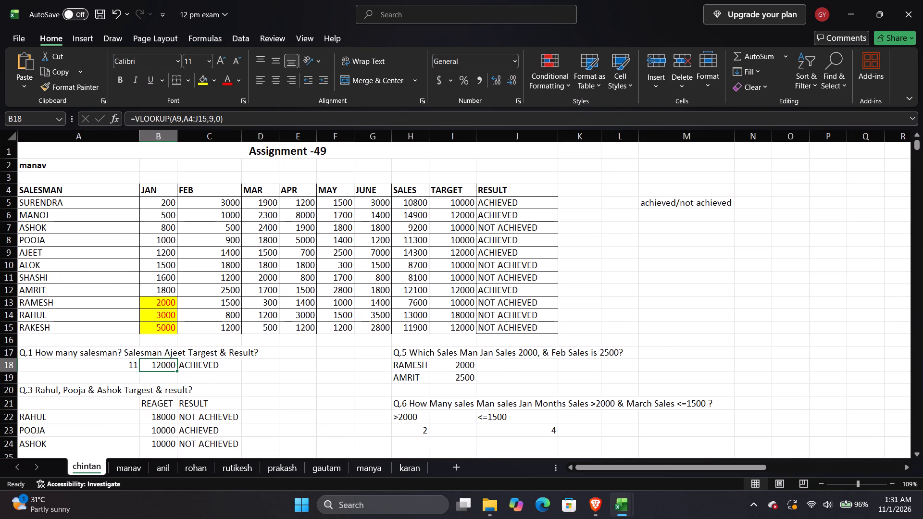
pyautogui.scroll(-1, 394, 370)
pyautogui.doubleClick(407, 326)
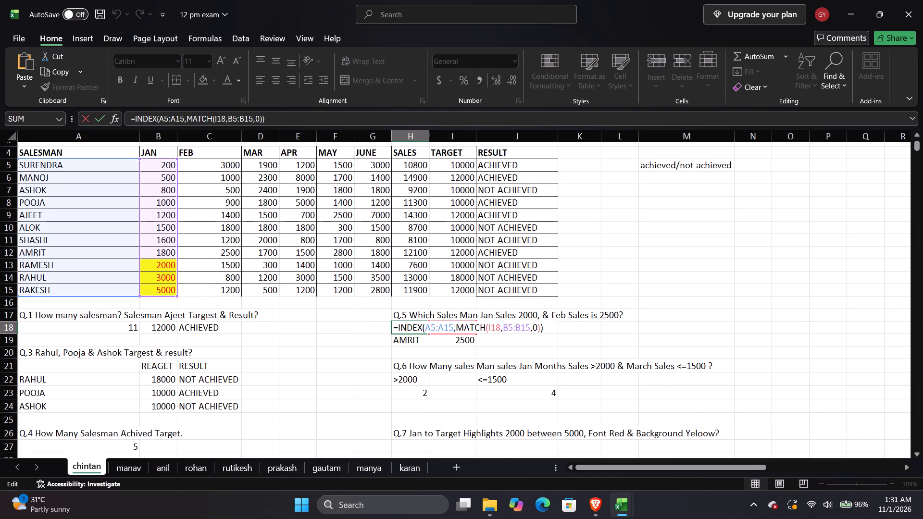
pyautogui.scroll(1, 50, 235)
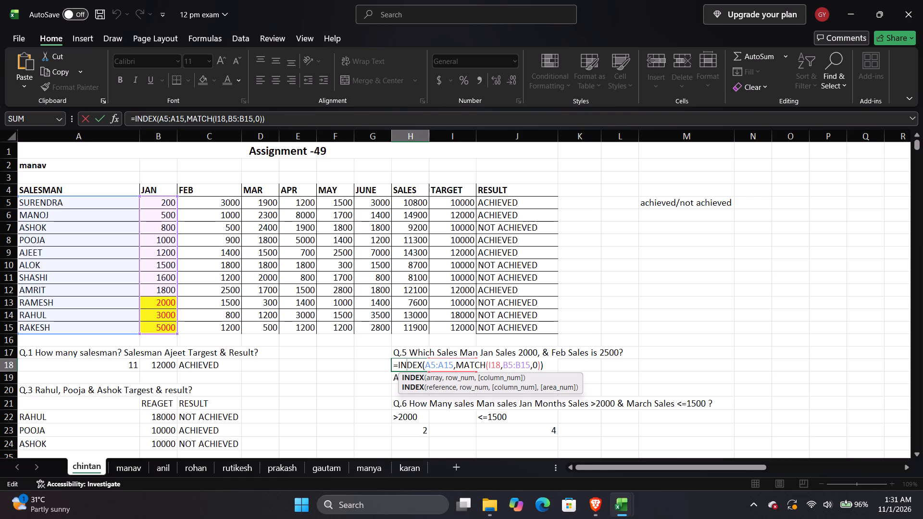
pyautogui.moveTo(536, 377); pyautogui.dragTo(642, 282)
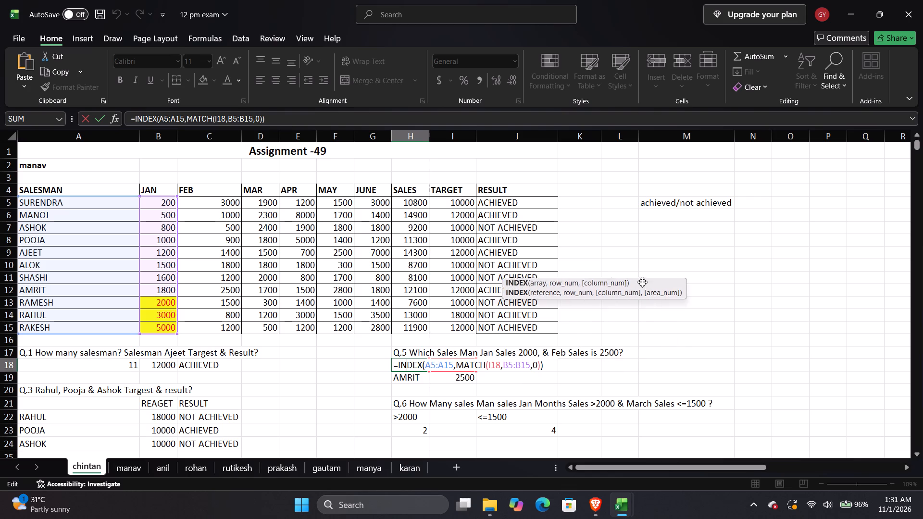
pyautogui.moveTo(642, 282); pyautogui.dragTo(661, 284)
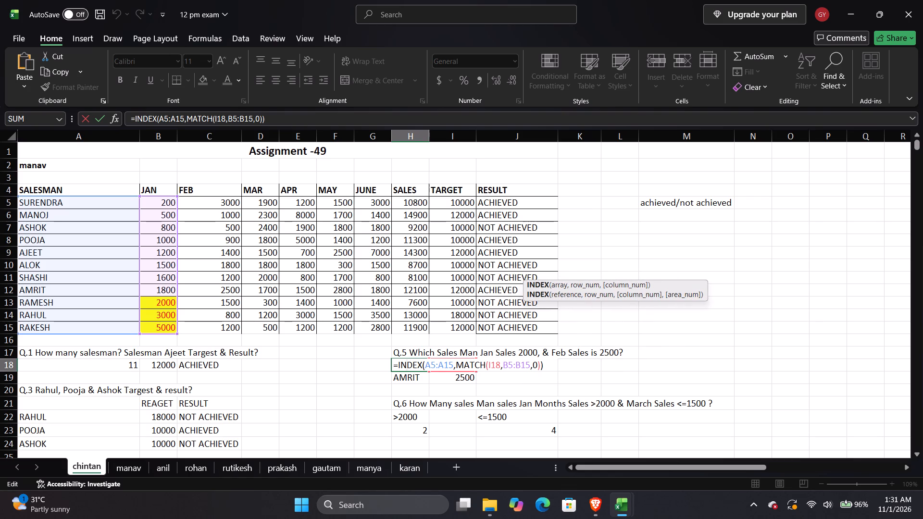
pyautogui.press('Escape')
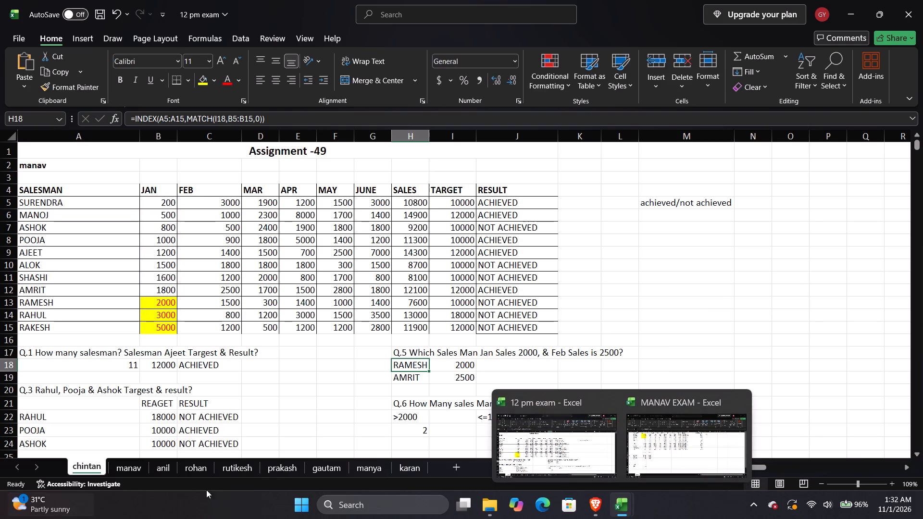
# On the manav sheet, find the salesman with January sales of 2000 in J24 using =INDEX(A5:A15,MATCH(J23,B5:B15,0)).
pyautogui.click(138, 463)
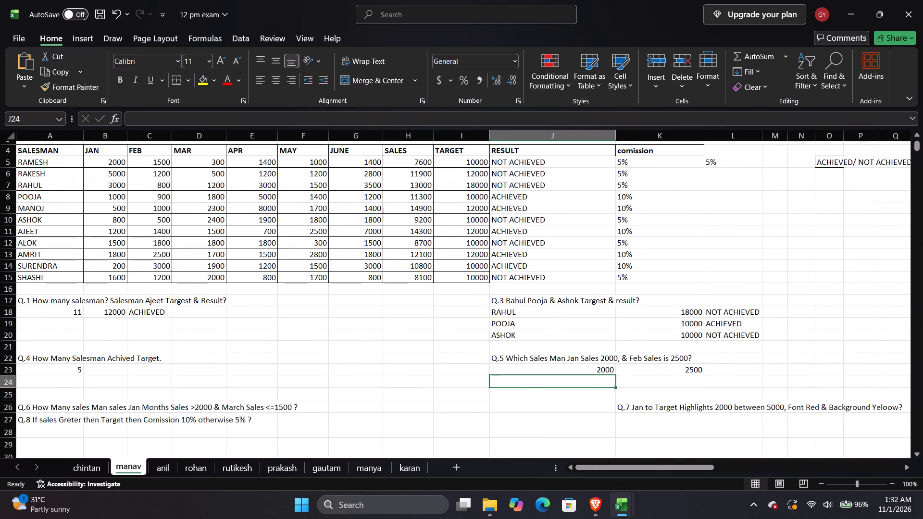
pyautogui.press('=')
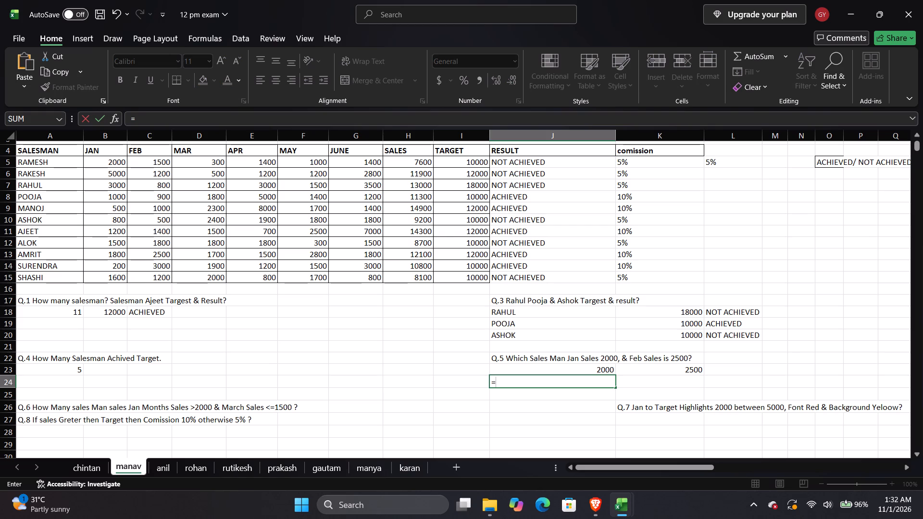
pyautogui.write('INDE')
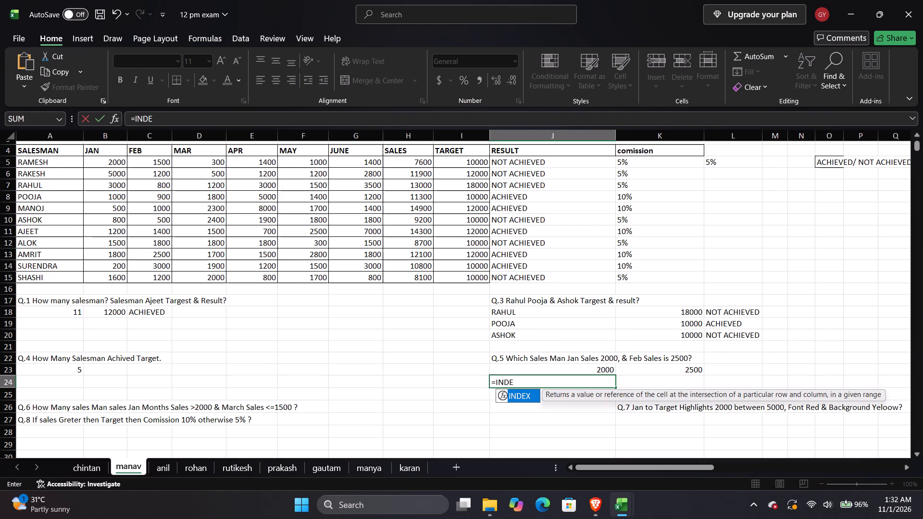
pyautogui.press('Tab')
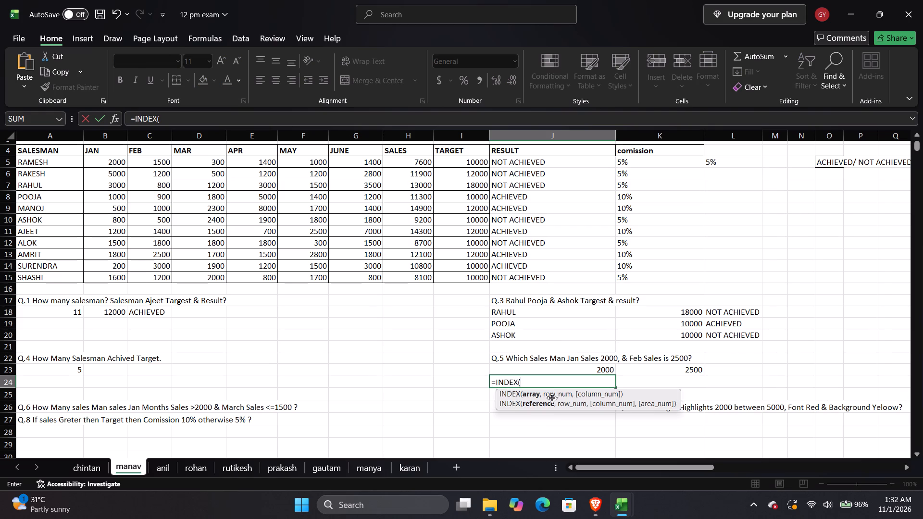
pyautogui.moveTo(54, 160); pyautogui.dragTo(57, 274)
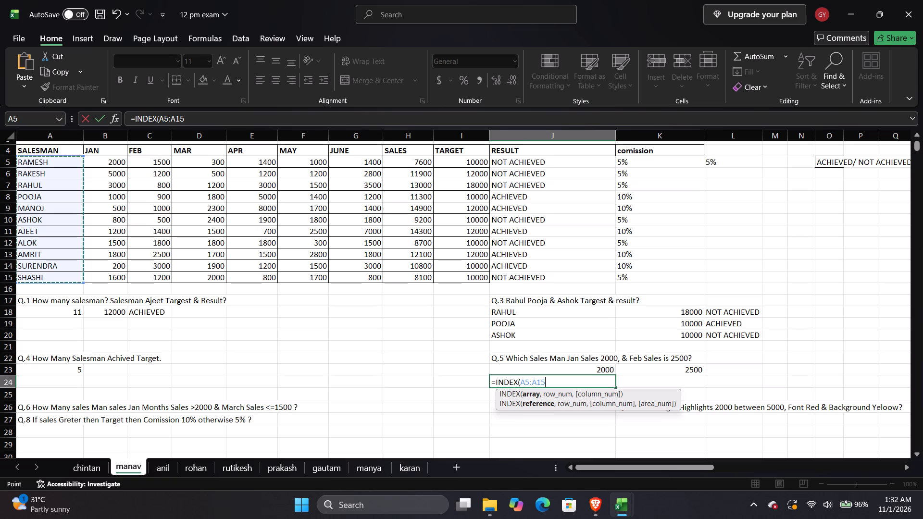
pyautogui.press(',')
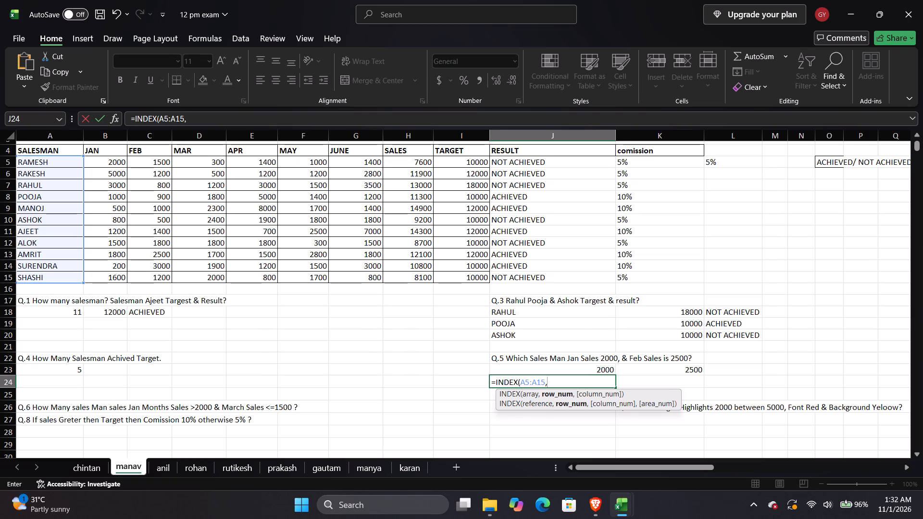
pyautogui.write('MAT')
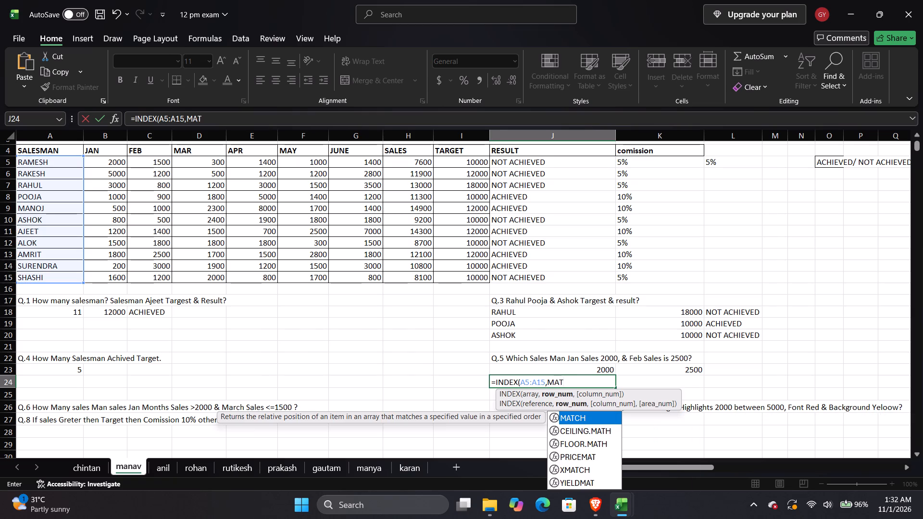
pyautogui.press('Tab')
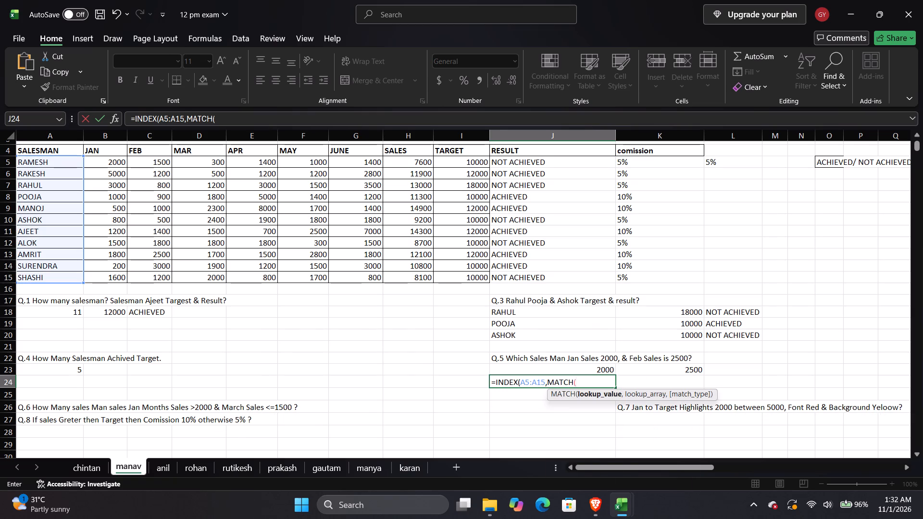
pyautogui.click(574, 366)
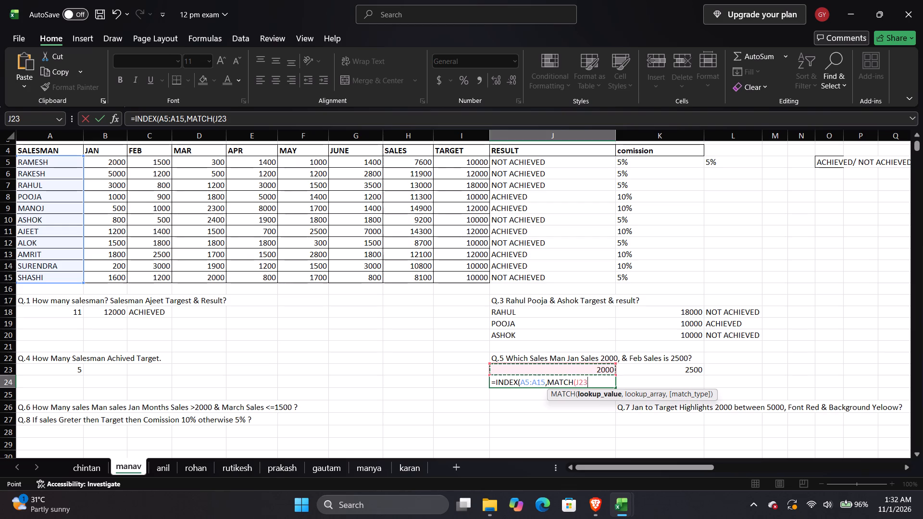
pyautogui.press(',')
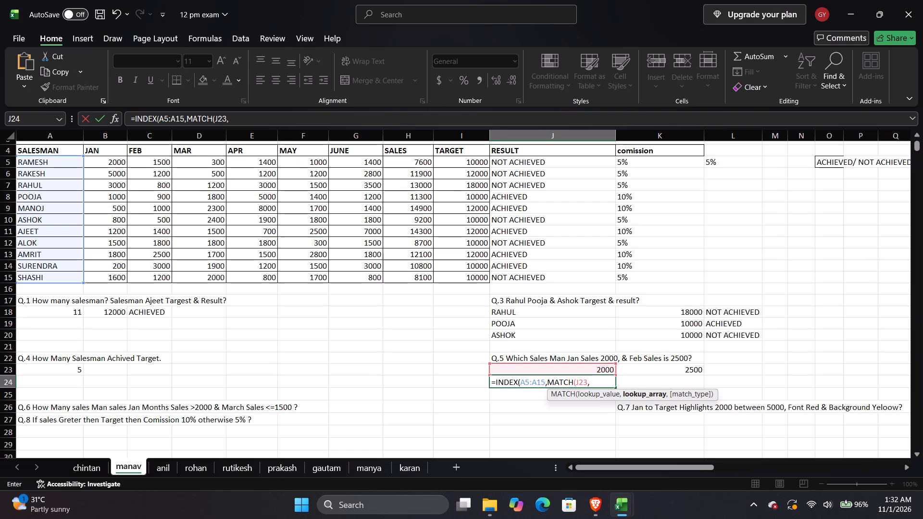
pyautogui.moveTo(112, 162); pyautogui.dragTo(123, 272)
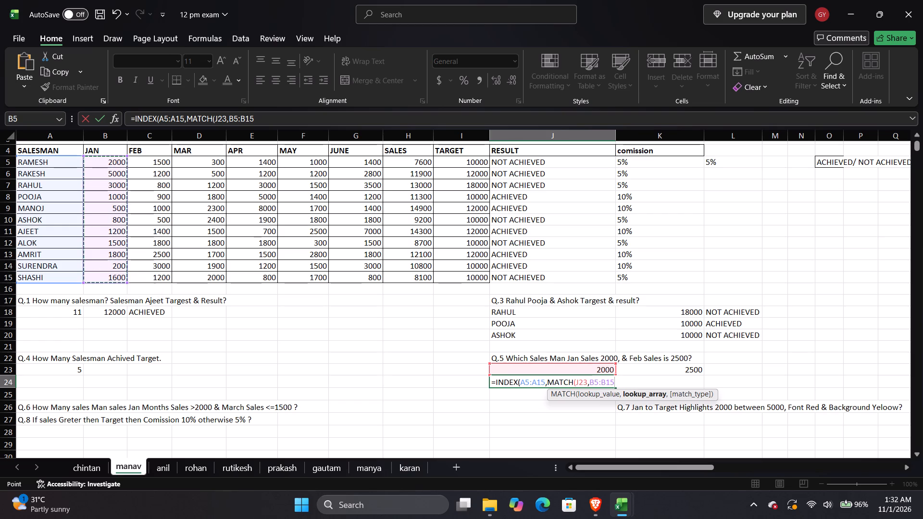
pyautogui.press(',')
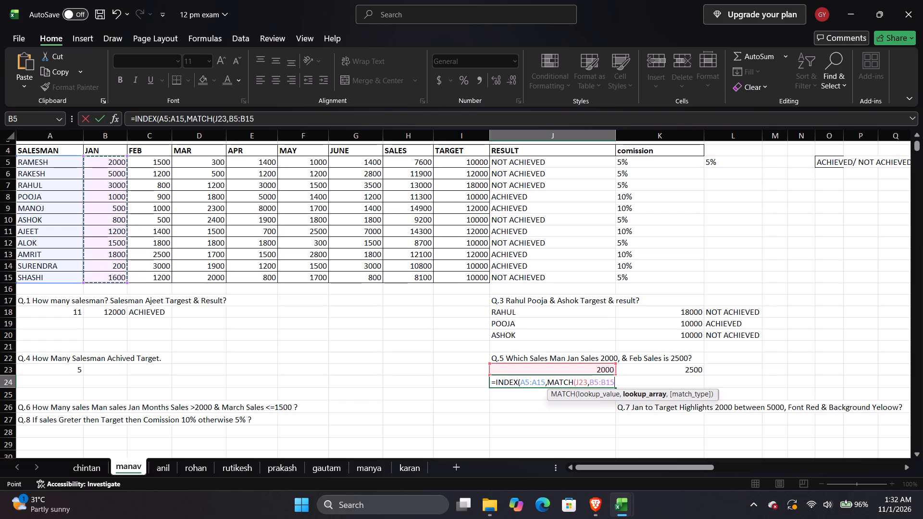
pyautogui.press('0')
pyautogui.press('Return')
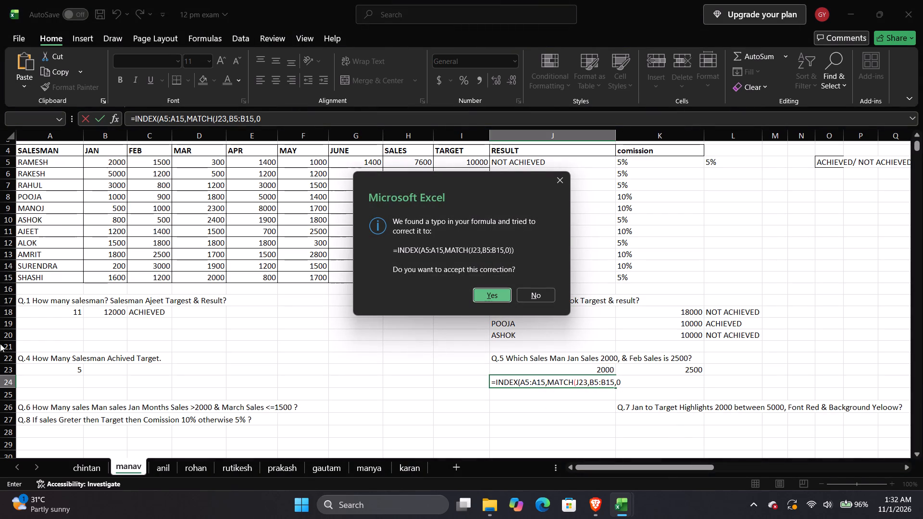
pyautogui.click(485, 296)
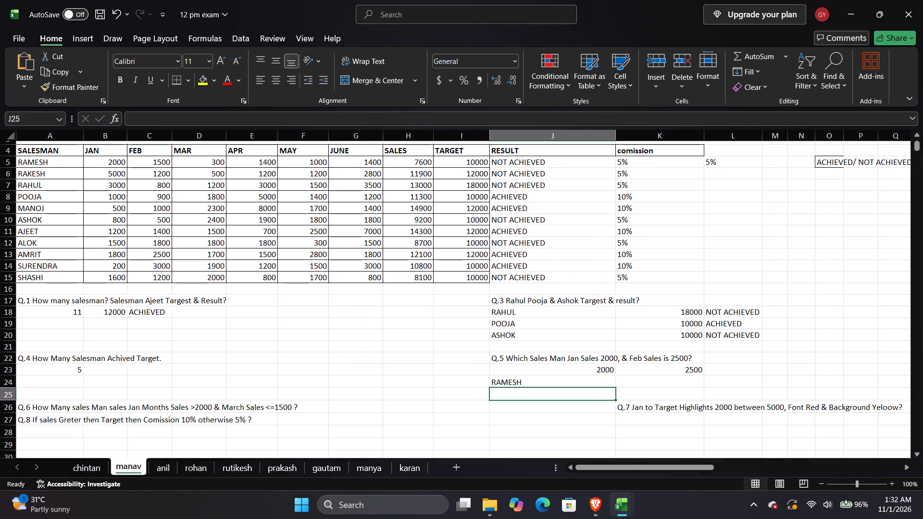
# Find the salesman with February sales of 2500 in K24 using =INDEX(A5:A15,MATCH(K23,C5:C15,0)).
pyautogui.click(634, 381)
pyautogui.click(575, 380)
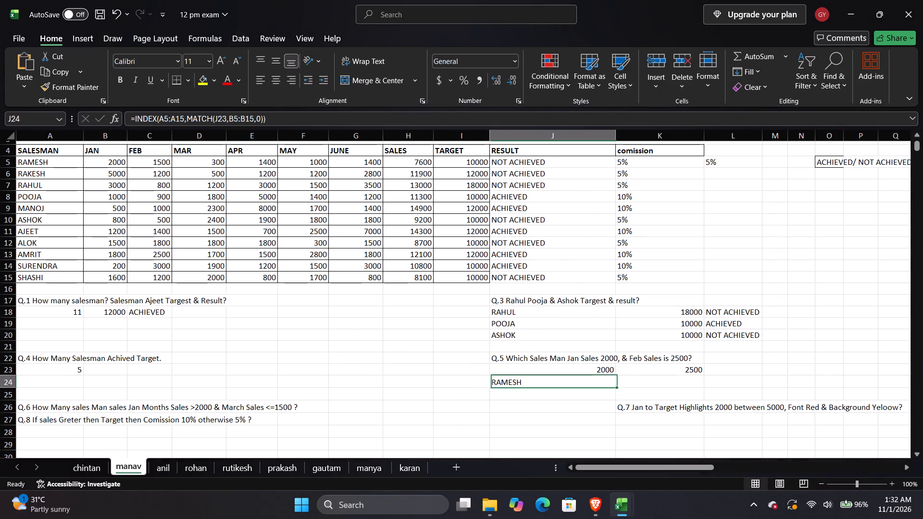
pyautogui.click(635, 382)
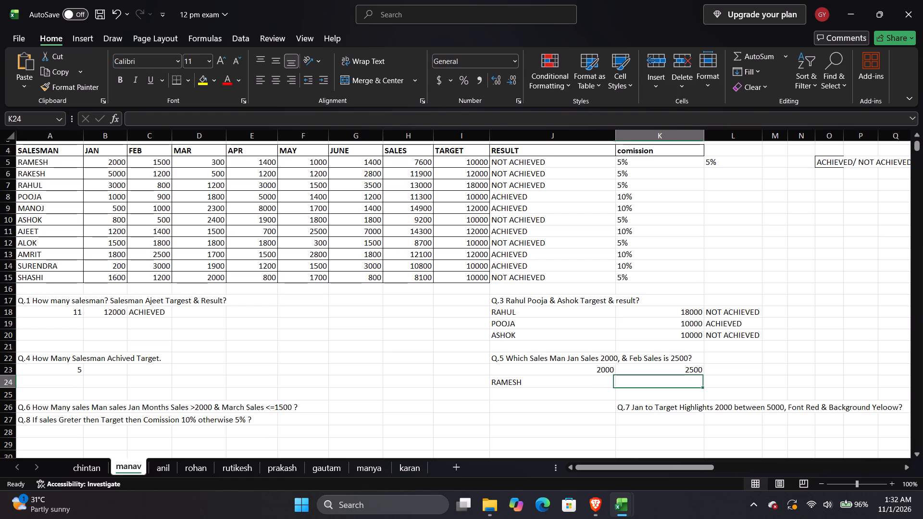
pyautogui.press('=')
pyautogui.write('INDE')
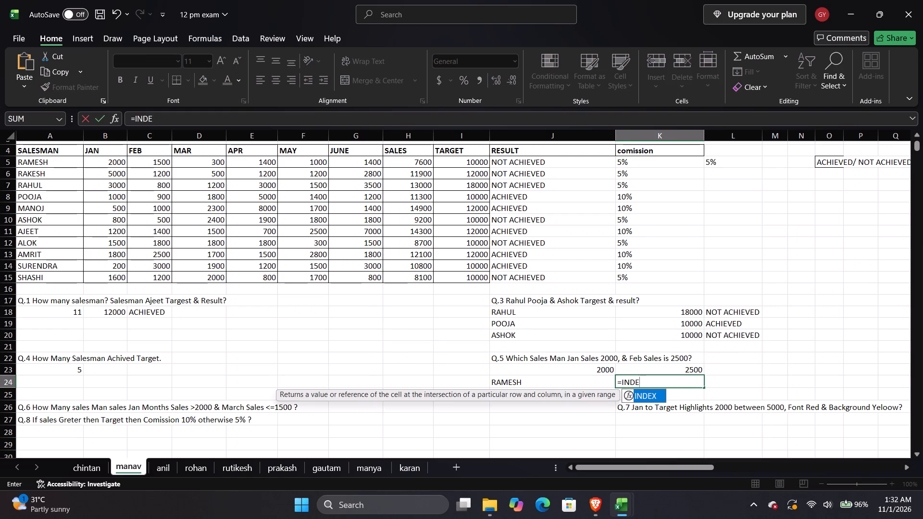
pyautogui.press('Tab')
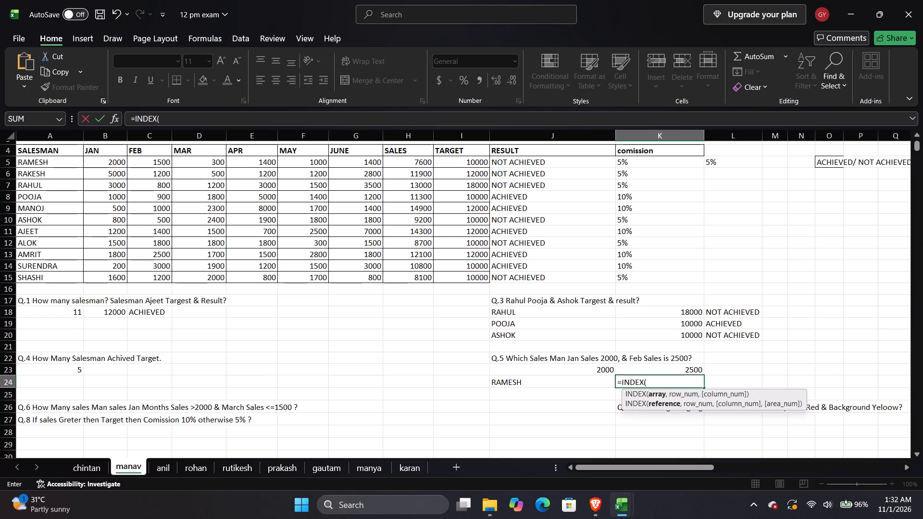
pyautogui.moveTo(52, 164); pyautogui.dragTo(42, 259)
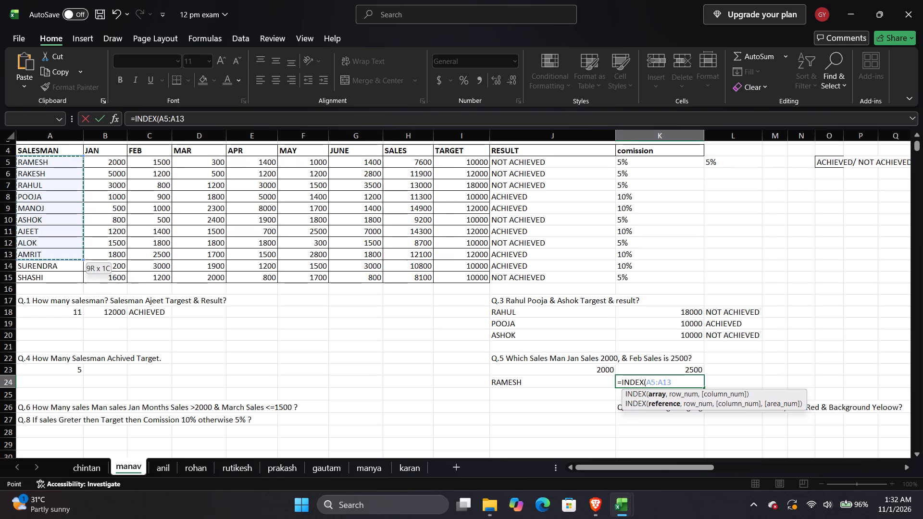
pyautogui.moveTo(42, 259); pyautogui.dragTo(41, 275)
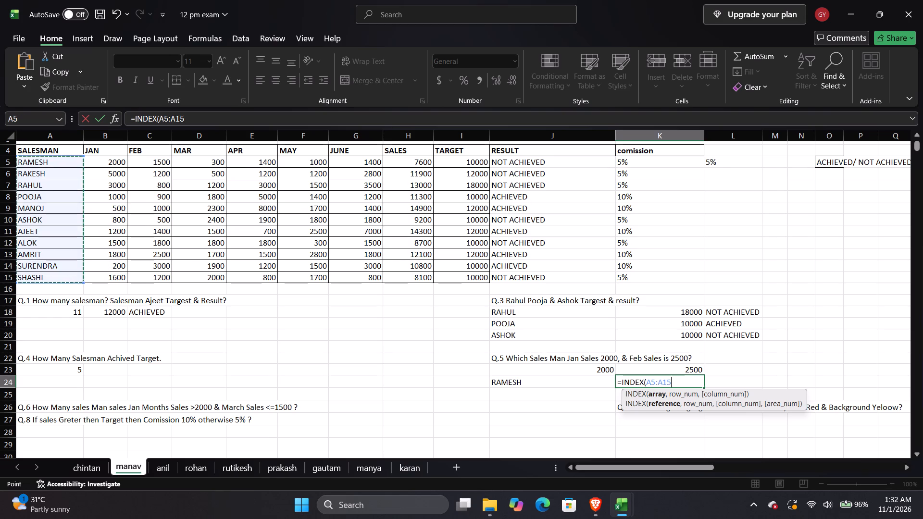
pyautogui.write(',MAT')
pyautogui.press('Tab')
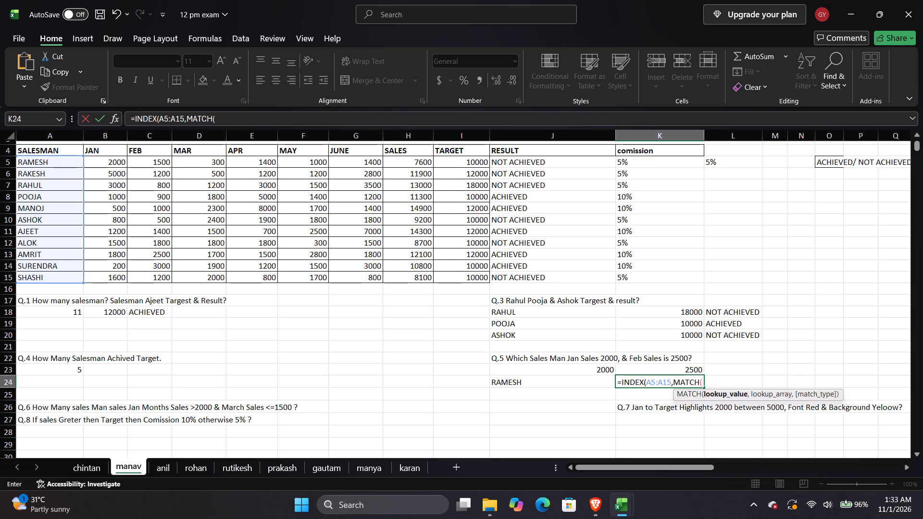
pyautogui.moveTo(150, 162); pyautogui.dragTo(149, 259)
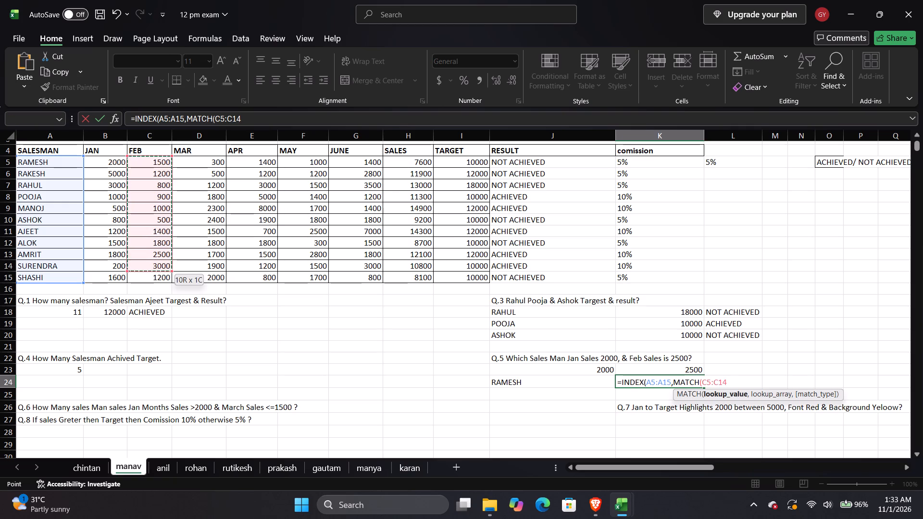
pyautogui.moveTo(149, 259); pyautogui.dragTo(163, 162)
pyautogui.click(696, 368)
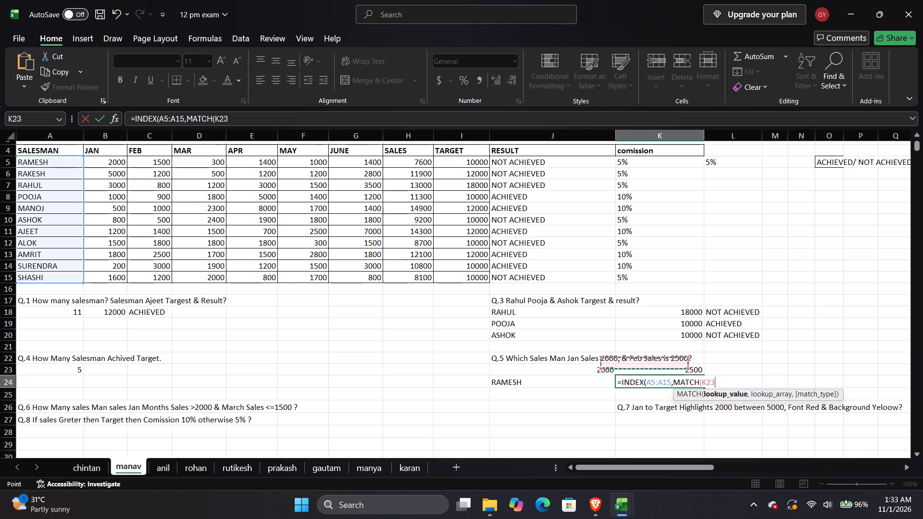
pyautogui.press(',')
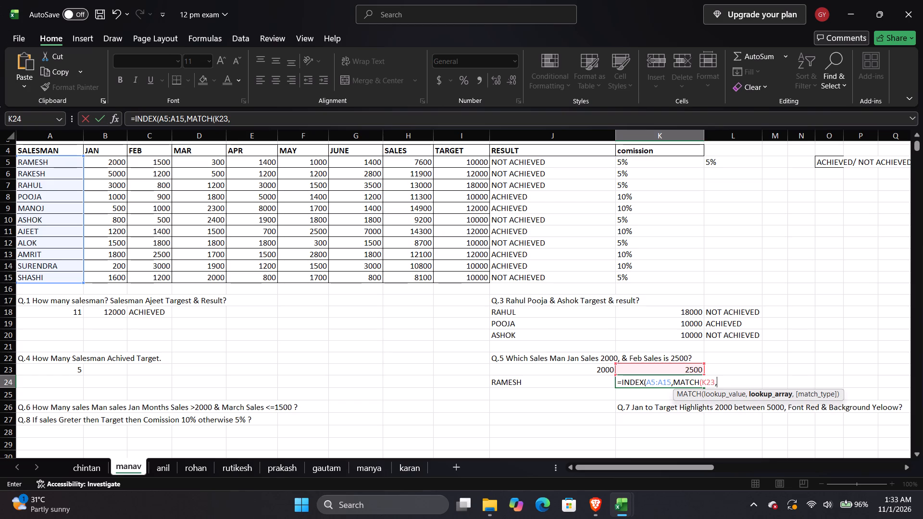
pyautogui.moveTo(148, 163); pyautogui.dragTo(142, 240)
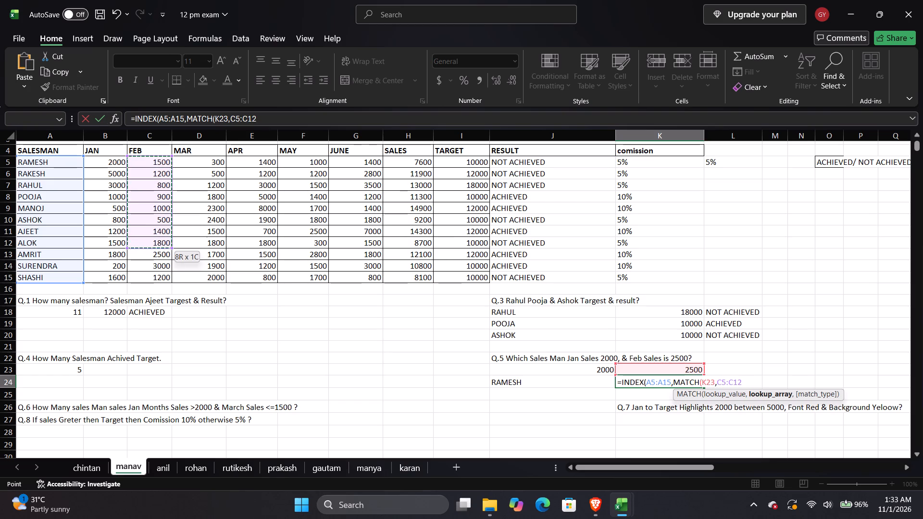
pyautogui.moveTo(142, 240); pyautogui.dragTo(144, 274)
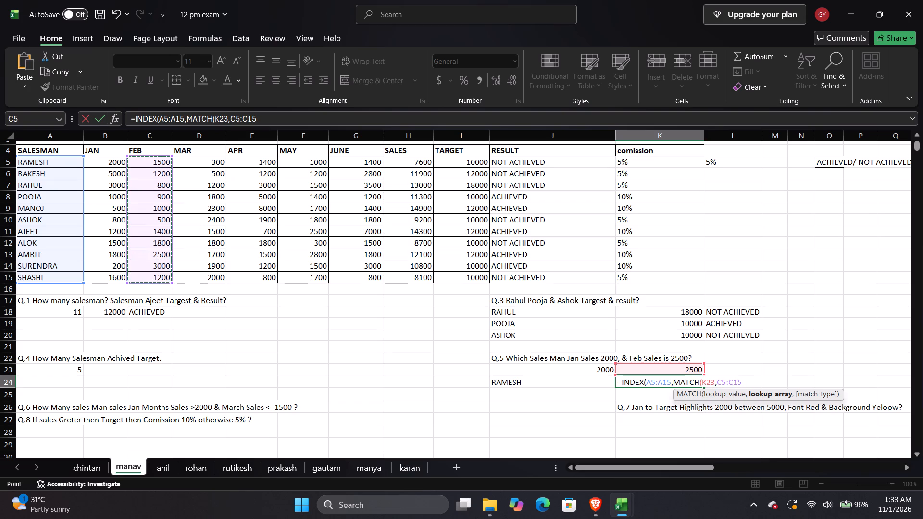
pyautogui.press(',')
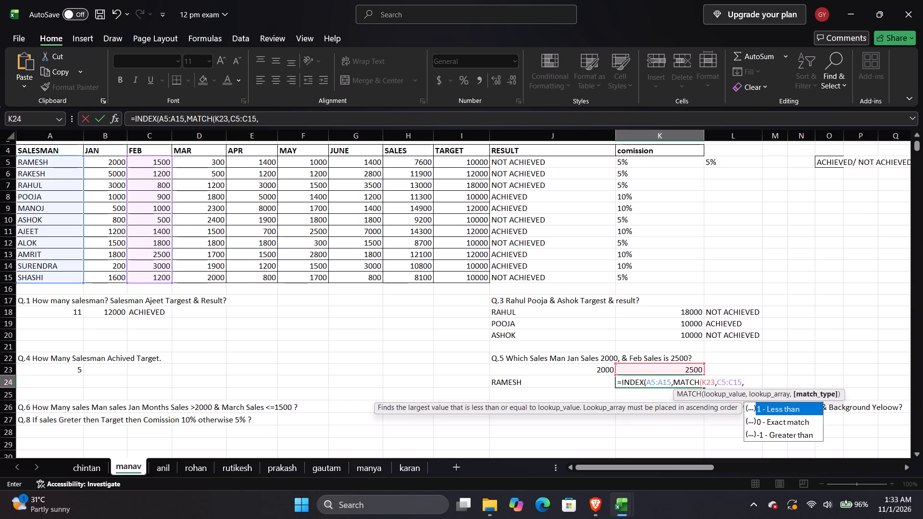
pyautogui.press('0')
pyautogui.press('Return')
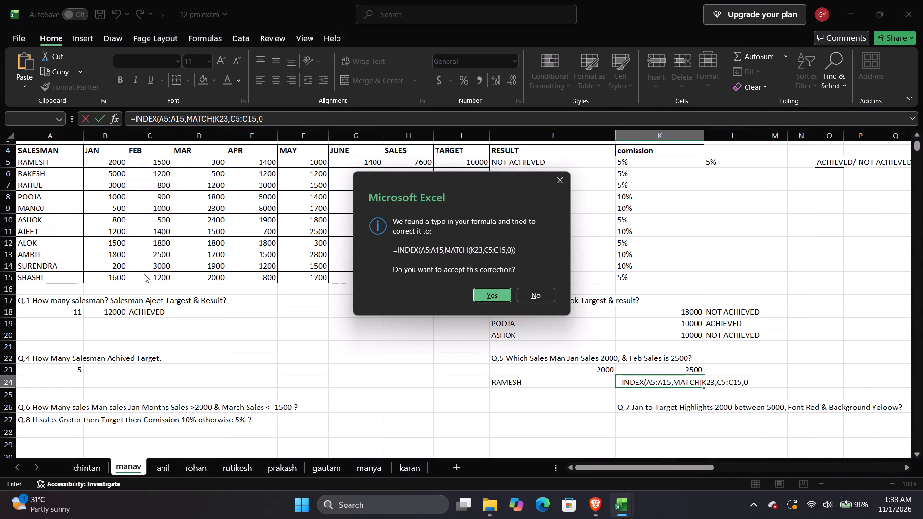
pyautogui.click(496, 297)
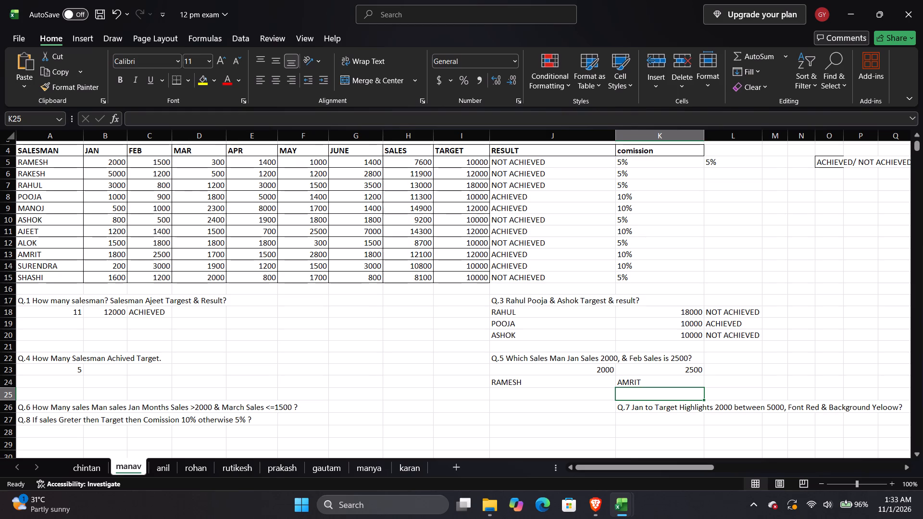
# Move the Q.8 commission question from A27 down to A31 to free space under Q.6.
pyautogui.scroll(-2, 551, 408)
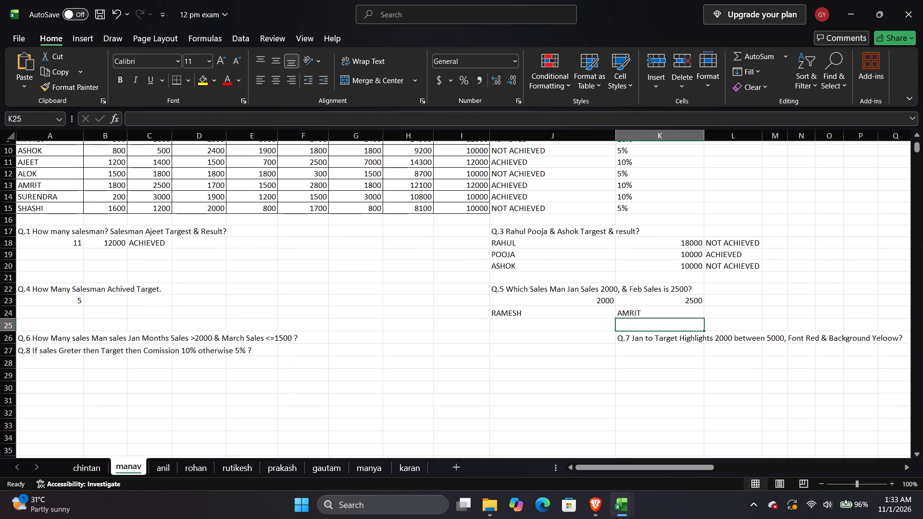
pyautogui.click(206, 353)
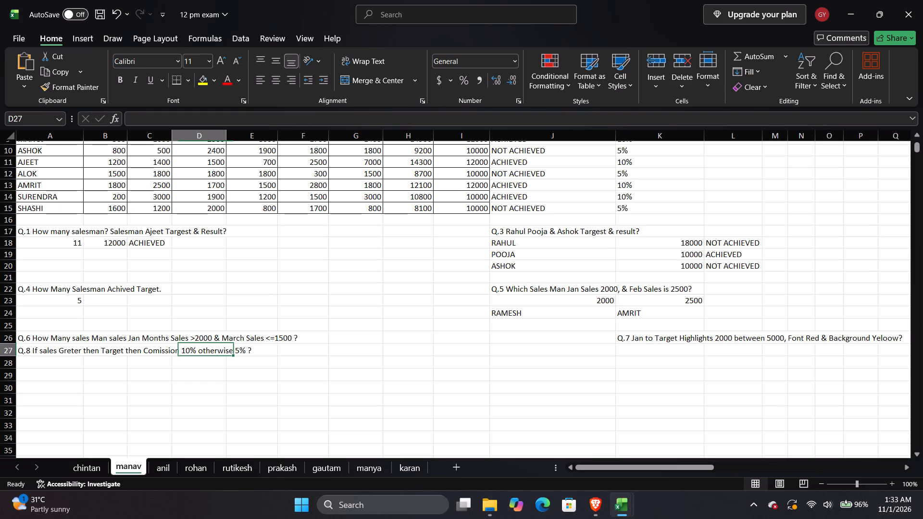
pyautogui.click(60, 349)
pyautogui.moveTo(55, 358); pyautogui.dragTo(57, 366)
pyautogui.click(55, 350)
pyautogui.moveTo(59, 354); pyautogui.dragTo(60, 395)
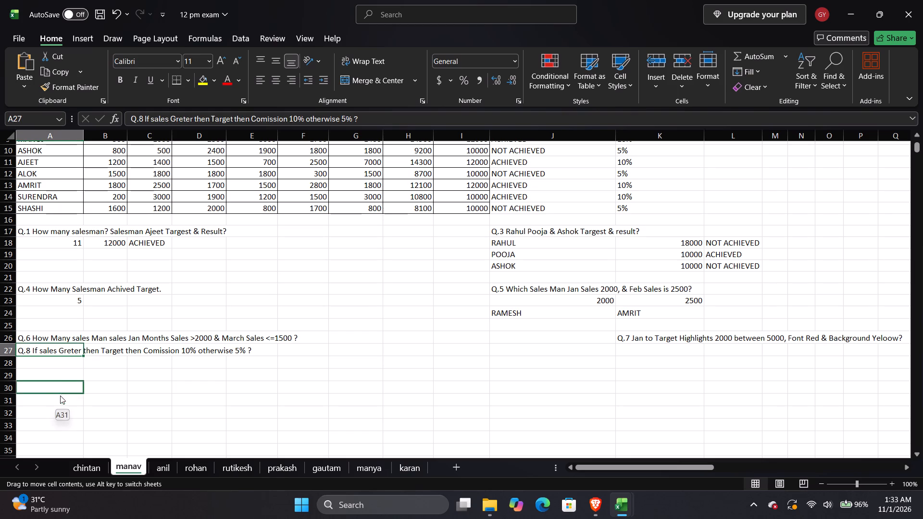
pyautogui.moveTo(60, 395); pyautogui.dragTo(60, 397)
# Enter the Q.6 criteria under the question: >2000 in A27 and <=1500 in B27.
pyautogui.click(64, 354)
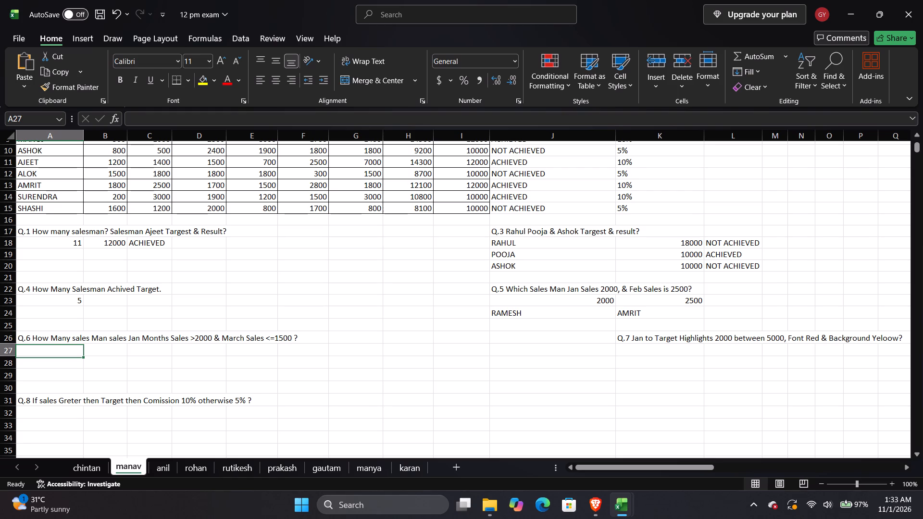
pyautogui.write('>200')
pyautogui.press('0')
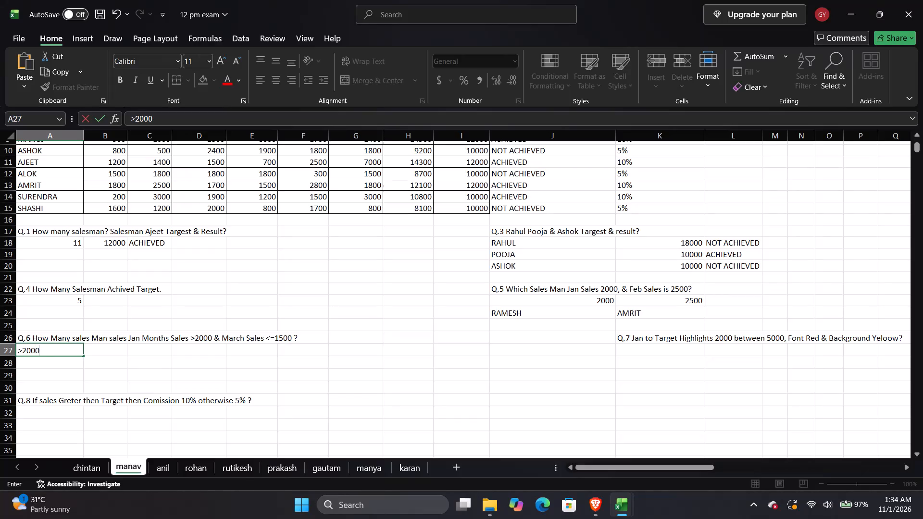
pyautogui.press('Right')
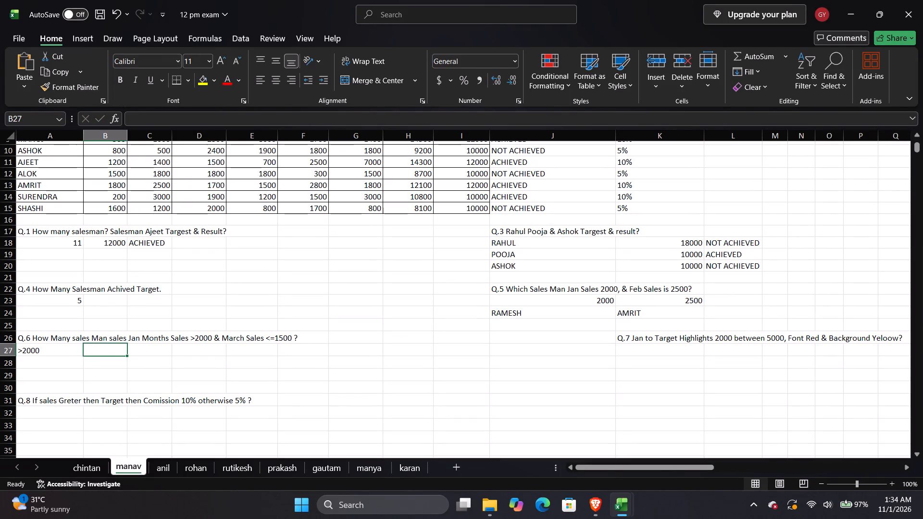
pyautogui.press('shift+less')
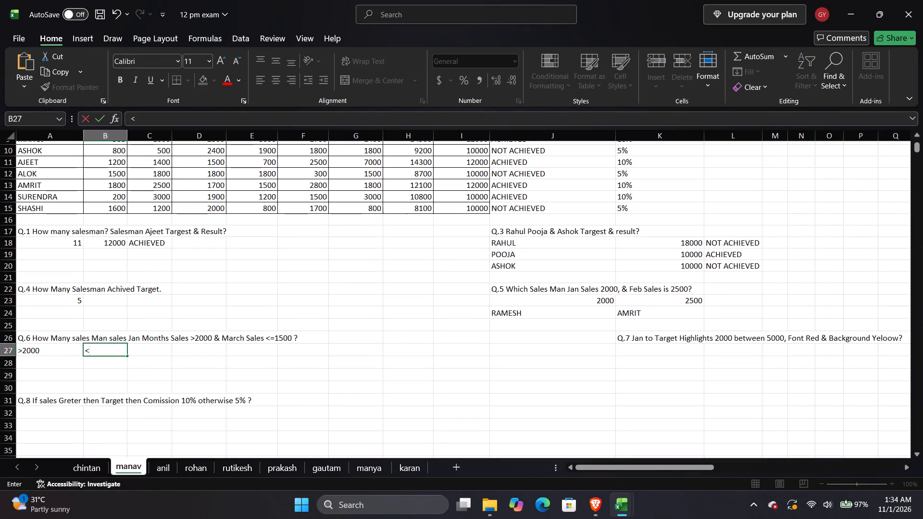
pyautogui.press('=')
pyautogui.write('1500')
pyautogui.press('Down')
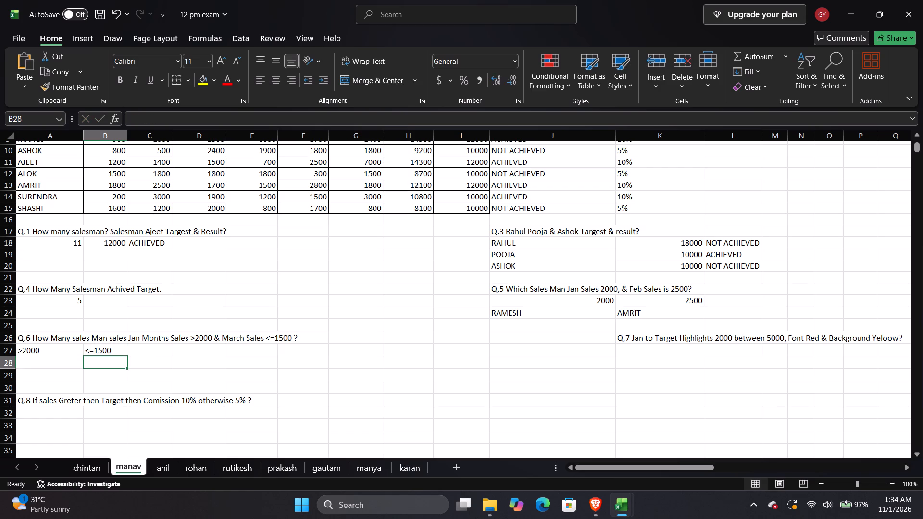
pyautogui.write(',,')
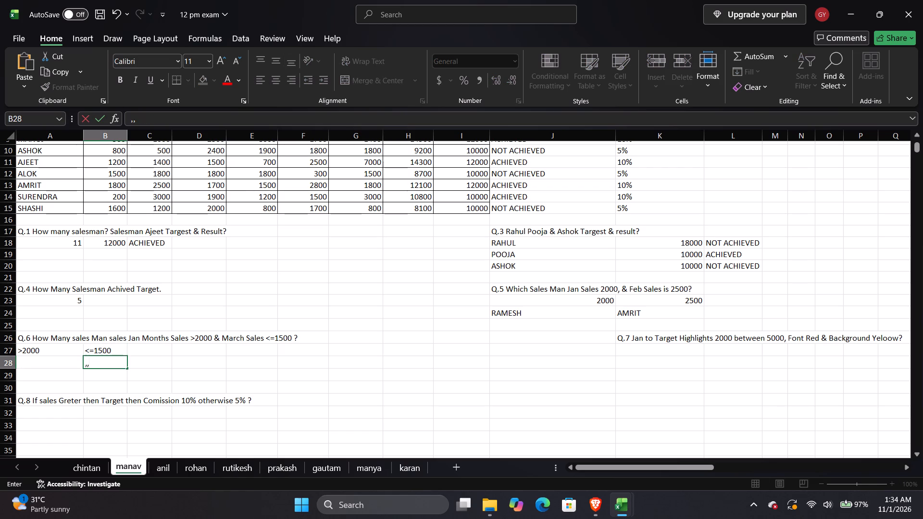
pyautogui.press('BackSpace')
pyautogui.press('BackSpace')
pyautogui.press('BackSpace')
# Count the salesmen meeting the January criterion in A28, using COUNTIF over B5:B15 with A27 as the criterion.
pyautogui.press('Left')
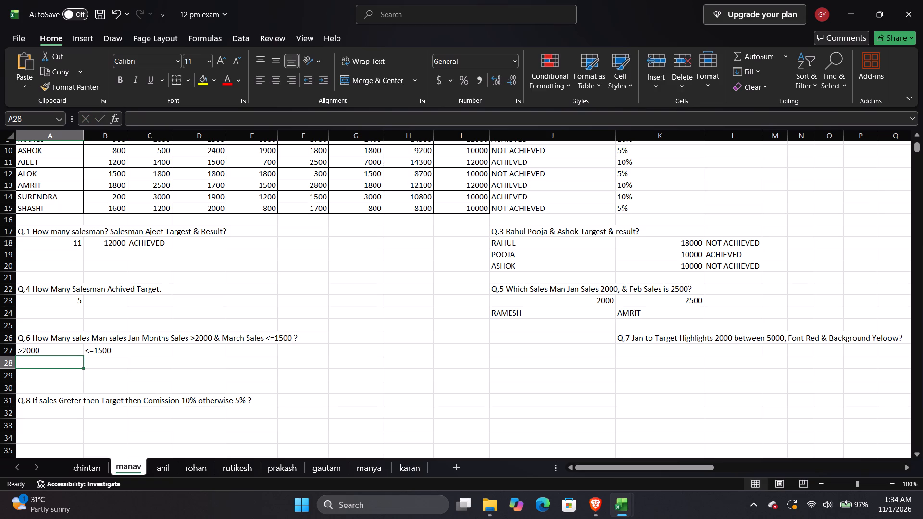
pyautogui.press('=')
pyautogui.write('COUNT')
pyautogui.write('IF')
pyautogui.press('Tab')
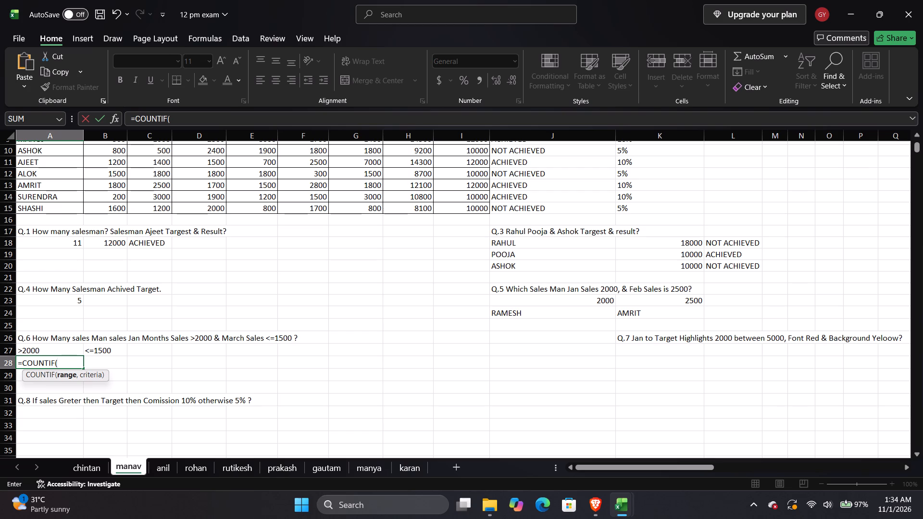
pyautogui.scroll(3, 149, 288)
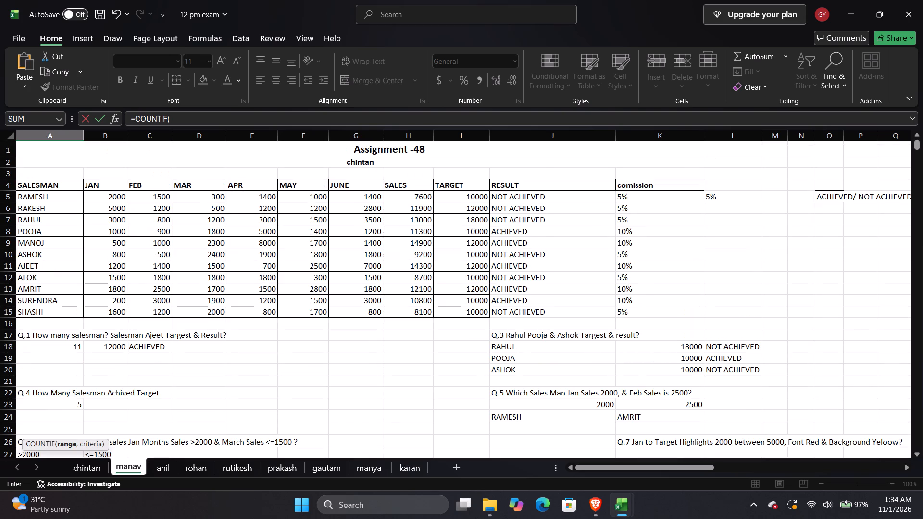
pyautogui.moveTo(106, 198); pyautogui.dragTo(121, 315)
pyautogui.scroll(-2, 121, 315)
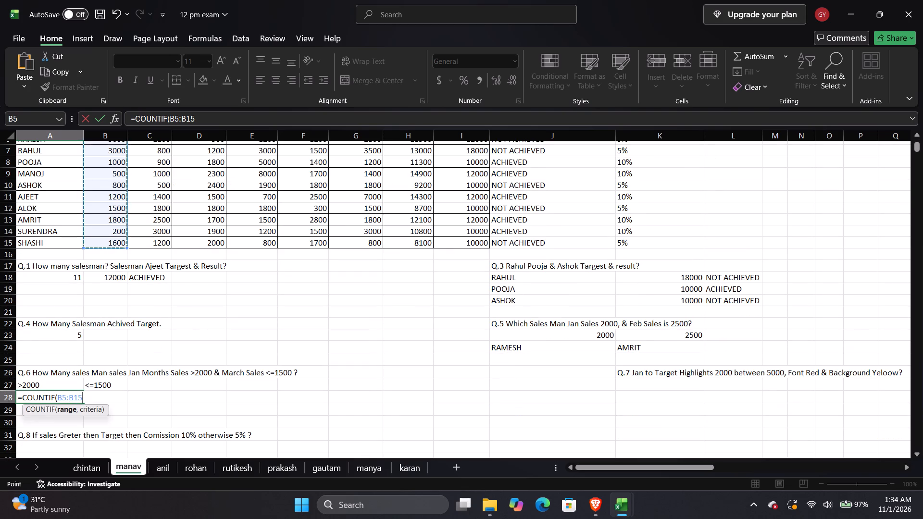
pyautogui.press(',')
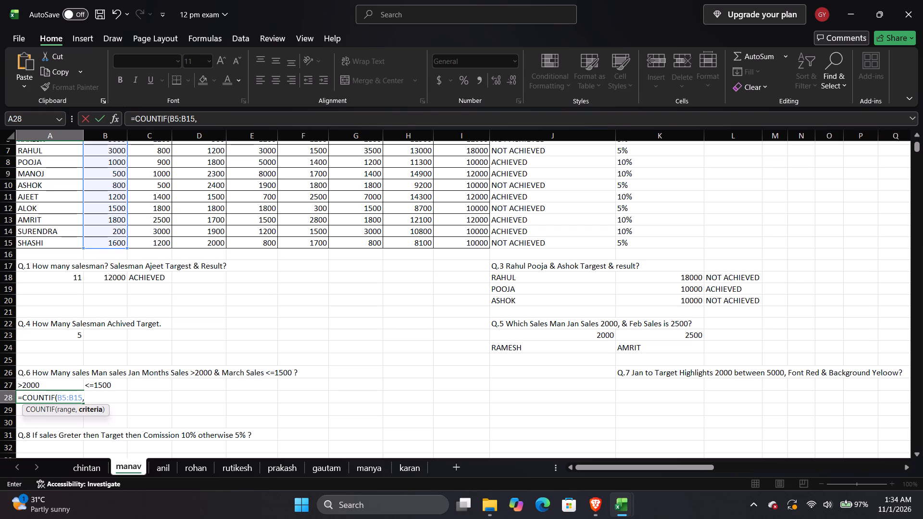
pyautogui.click(50, 385)
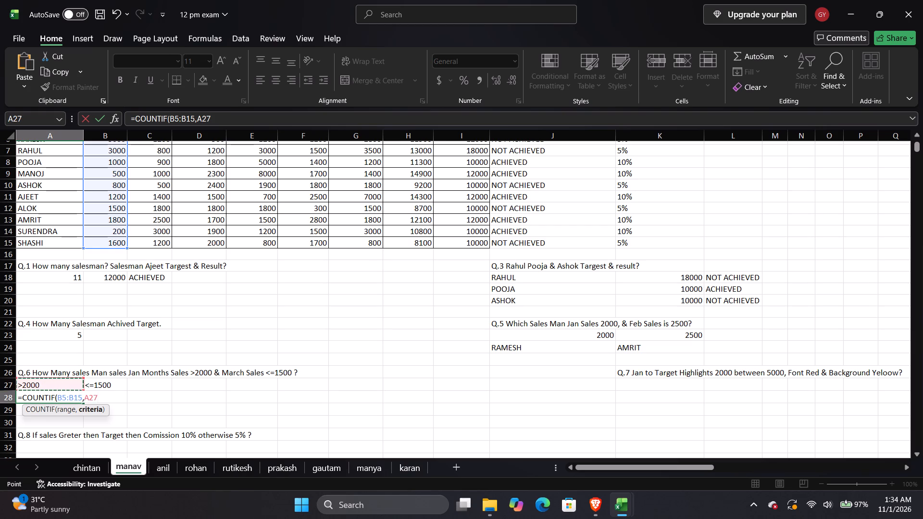
pyautogui.press('Return')
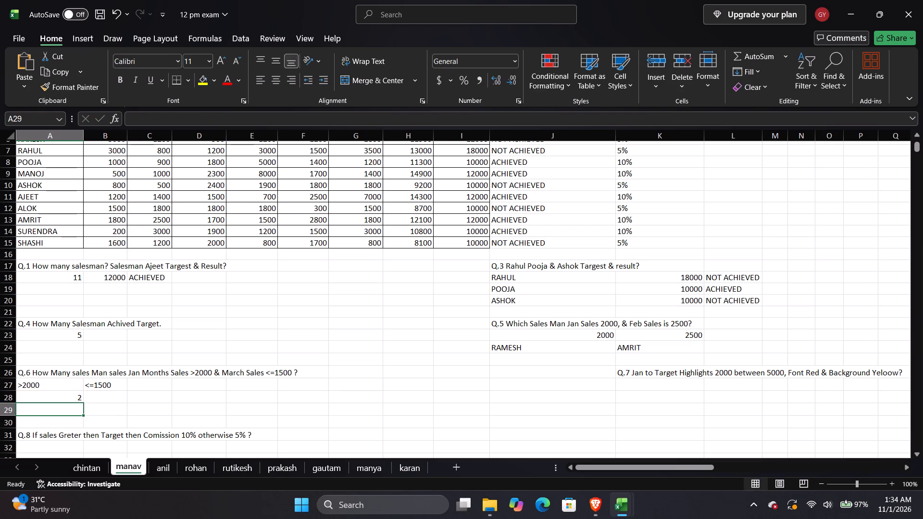
# Count the salesmen meeting the March criterion in B28, using COUNTIF over D5:D15 with B27 as the criterion.
pyautogui.click(111, 397)
pyautogui.write('=COUNT')
pyautogui.write('IF')
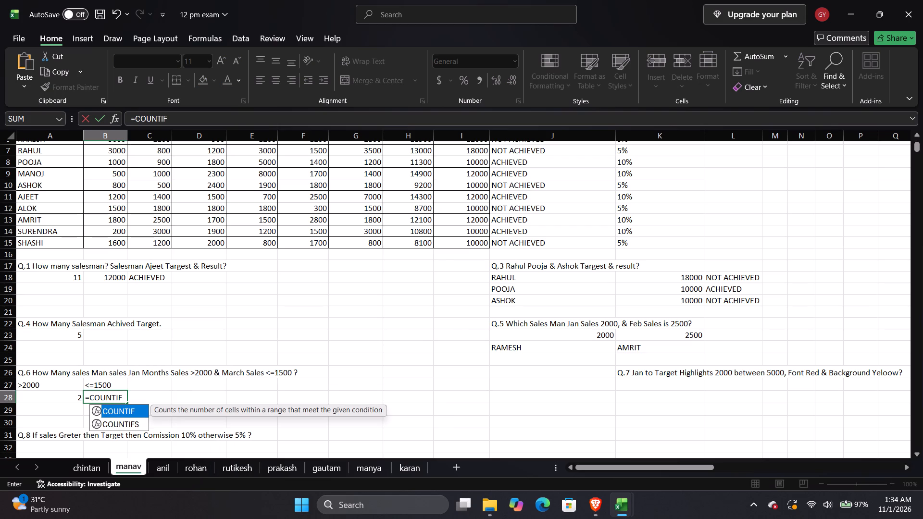
pyautogui.press('Tab')
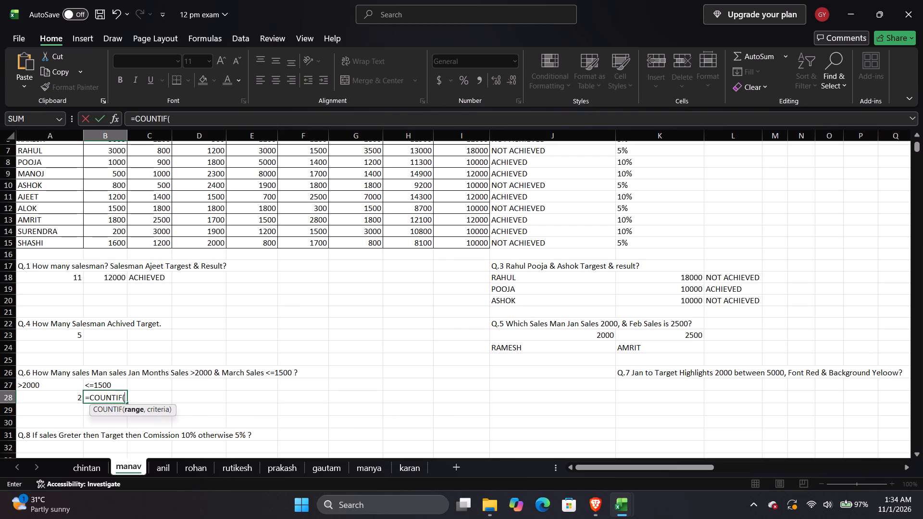
pyautogui.scroll(2, 114, 377)
pyautogui.scroll(-1, 114, 377)
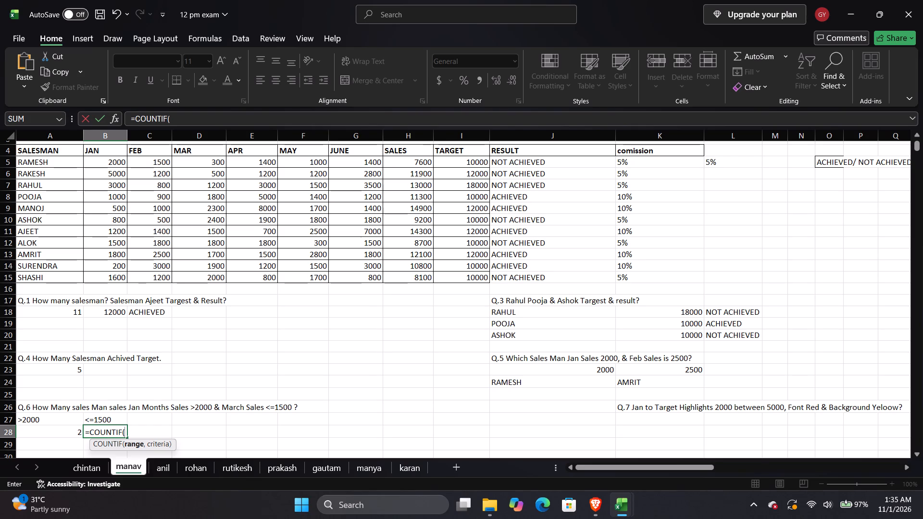
pyautogui.scroll(2, 167, 349)
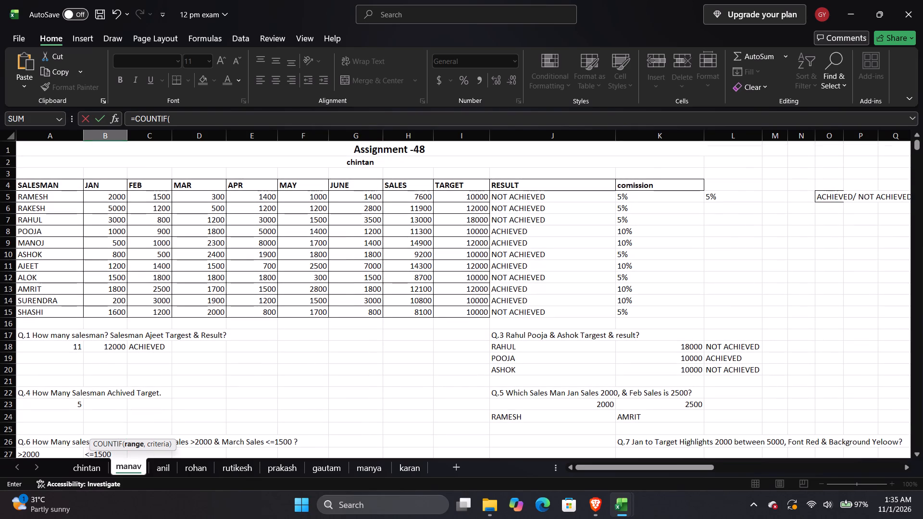
pyautogui.moveTo(215, 197); pyautogui.dragTo(212, 308)
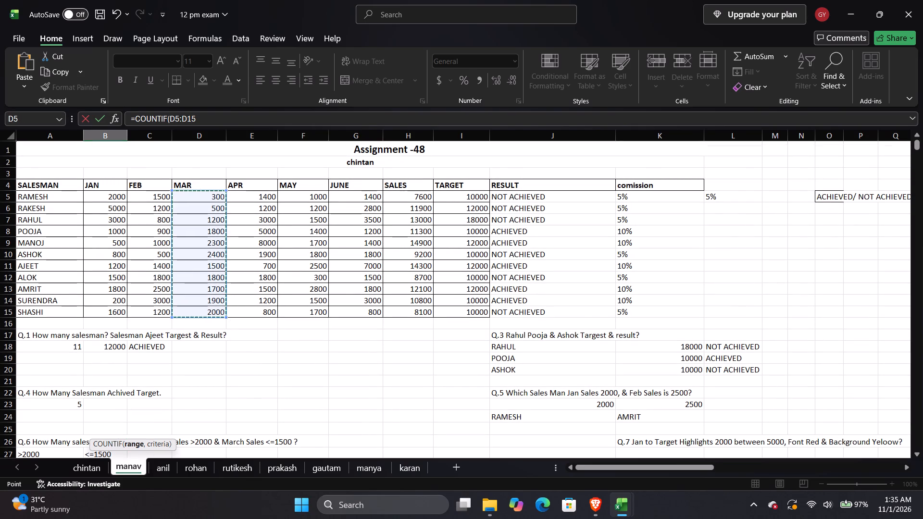
pyautogui.scroll(-2, 212, 308)
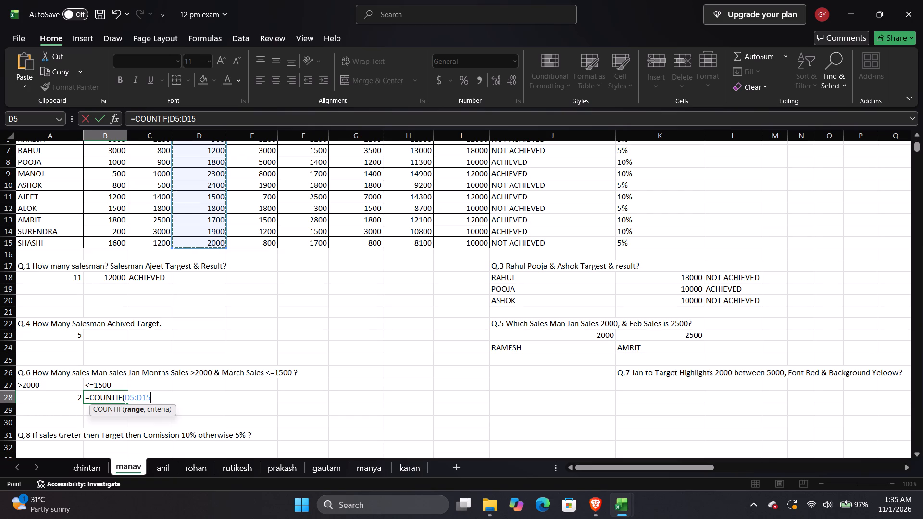
pyautogui.press(',')
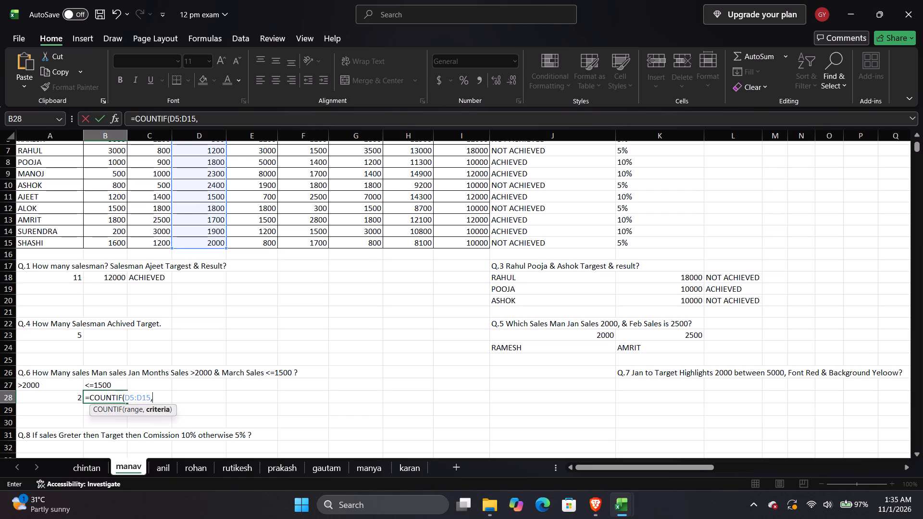
pyautogui.click(110, 384)
pyautogui.press('Return')
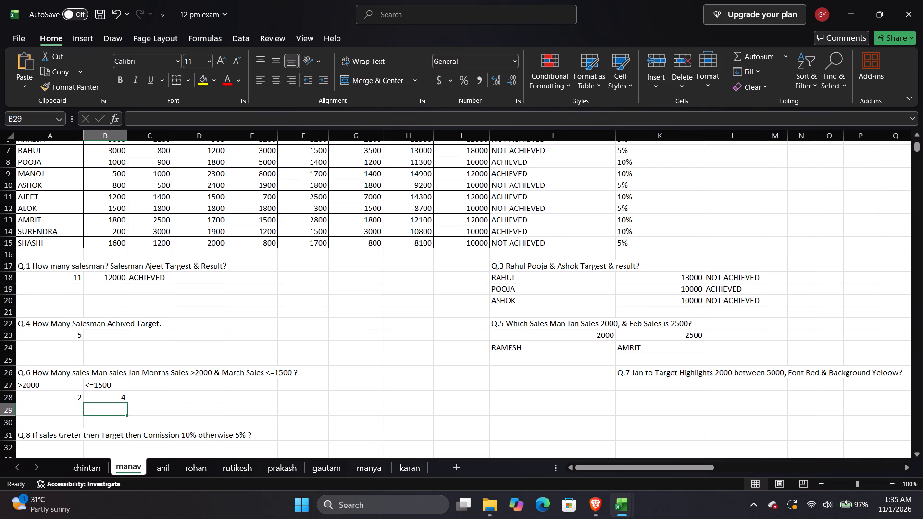
# Move the Q.7 highlighting question from K26 to J26, in line with the Q.5 question.
pyautogui.scroll(-1, 218, 396)
pyautogui.click(653, 342)
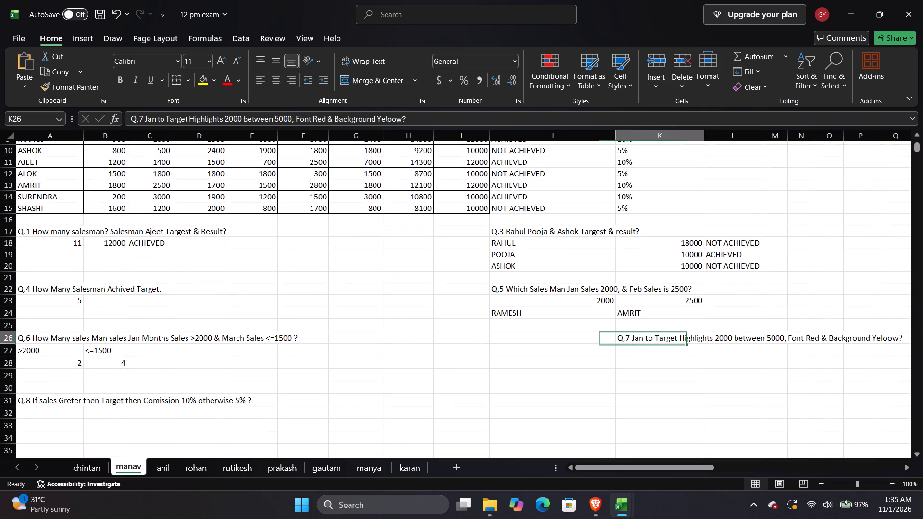
pyautogui.moveTo(615, 338); pyautogui.dragTo(523, 336)
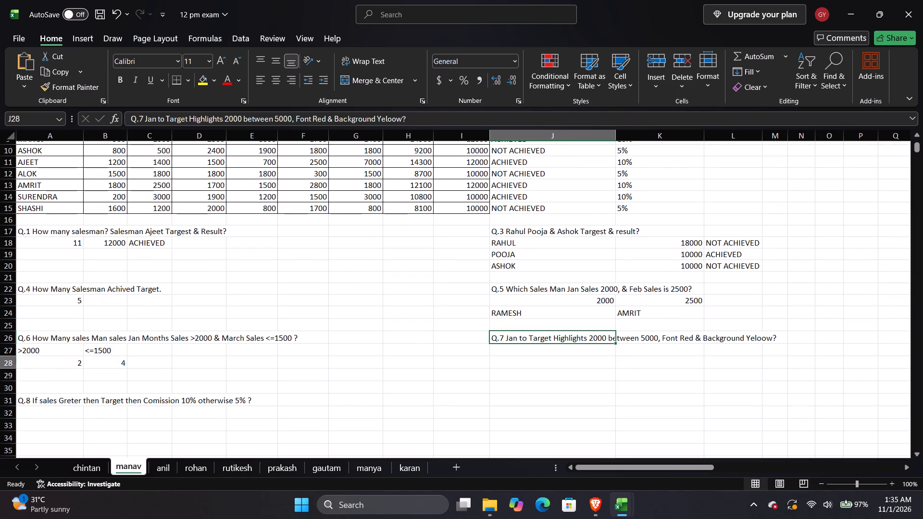
pyautogui.click(521, 357)
pyautogui.click(518, 349)
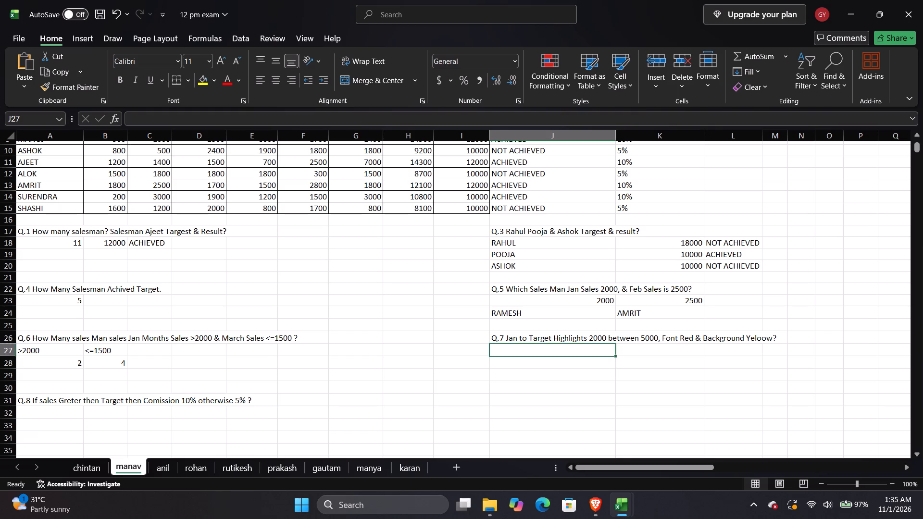
pyautogui.click(520, 363)
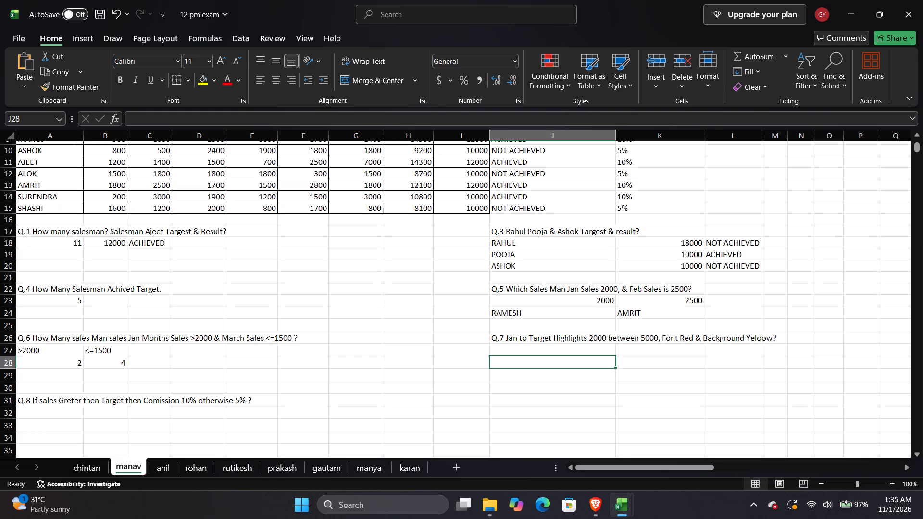
# Start a conditional formatting rule on the January sales B5:B15 for cell values greater than or equal to 2000.
pyautogui.scroll(1, 520, 363)
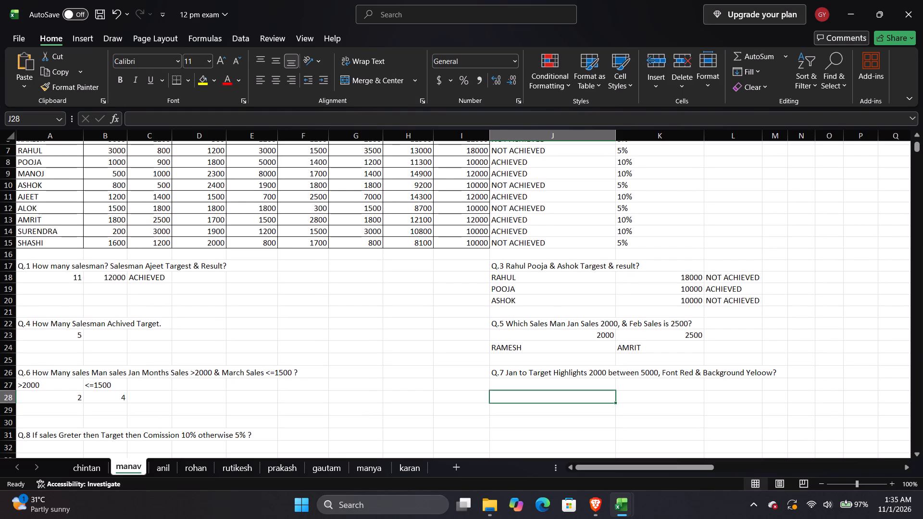
pyautogui.click(501, 387)
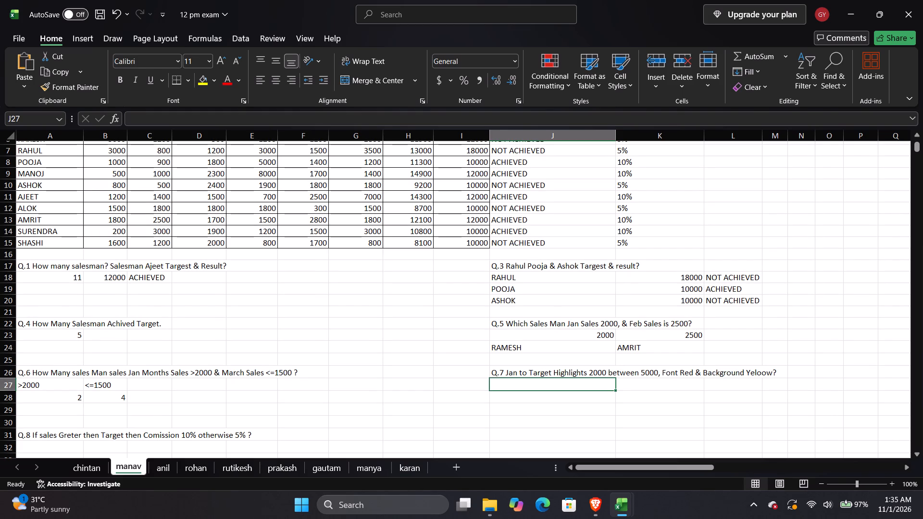
pyautogui.scroll(2, 478, 359)
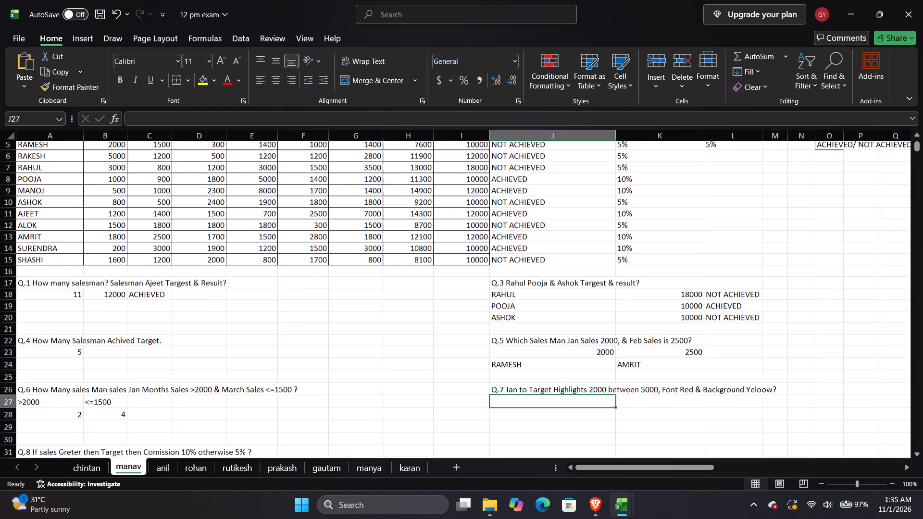
pyautogui.scroll(1, 478, 359)
pyautogui.moveTo(106, 194); pyautogui.dragTo(116, 311)
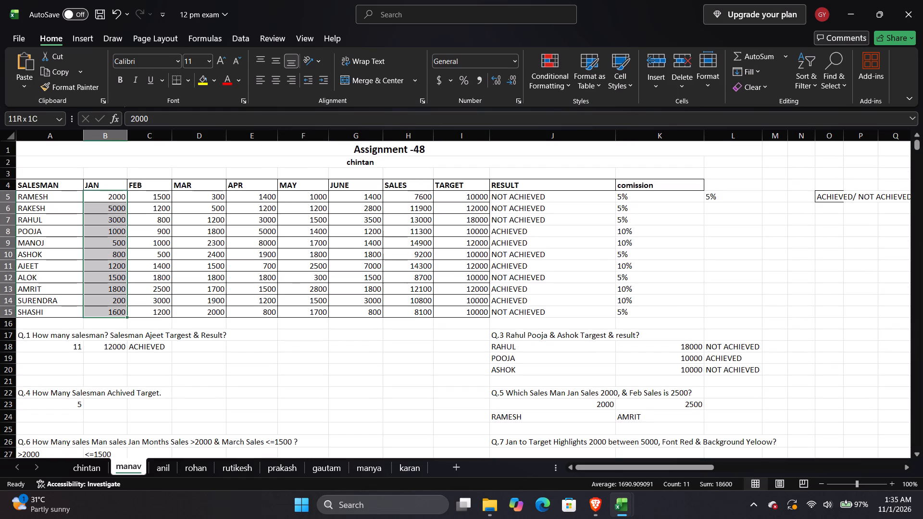
pyautogui.moveTo(116, 311); pyautogui.dragTo(116, 311)
pyautogui.scroll(-1, 323, 217)
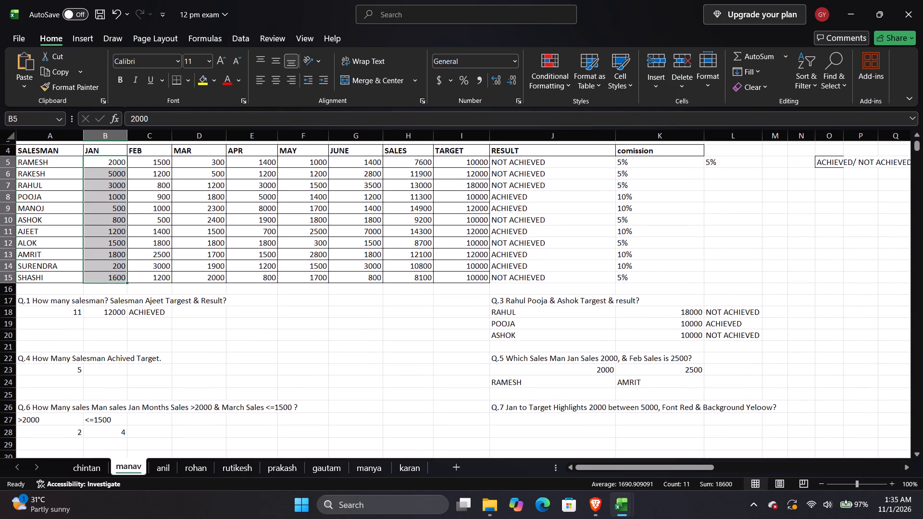
pyautogui.click(561, 86)
pyautogui.click(582, 113)
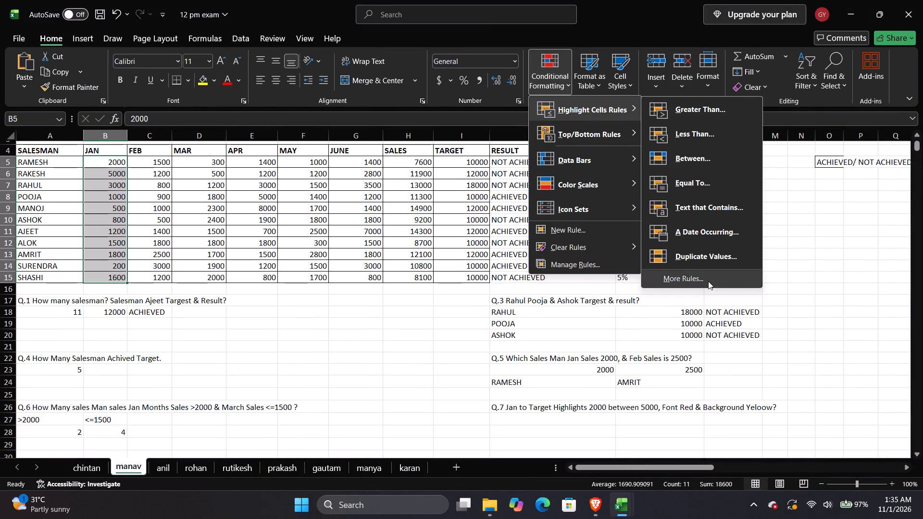
pyautogui.click(707, 277)
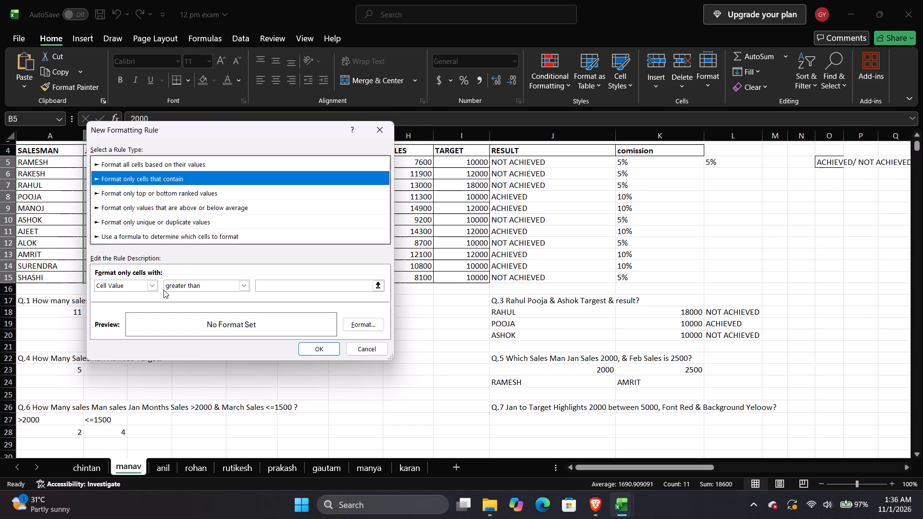
pyautogui.click(245, 287)
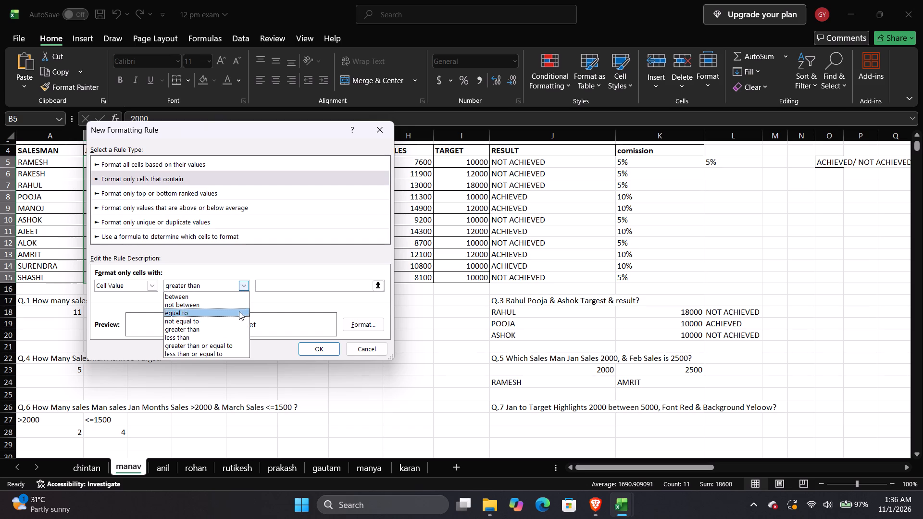
pyautogui.click(232, 344)
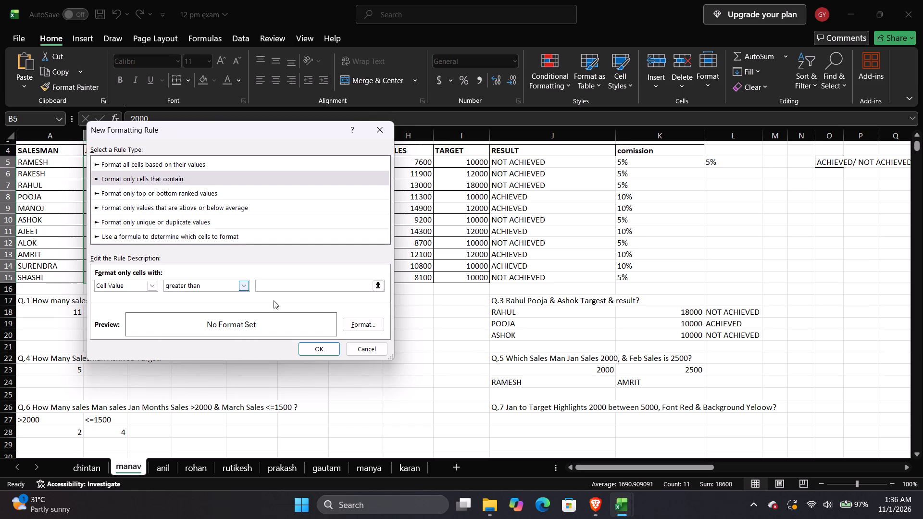
pyautogui.click(281, 284)
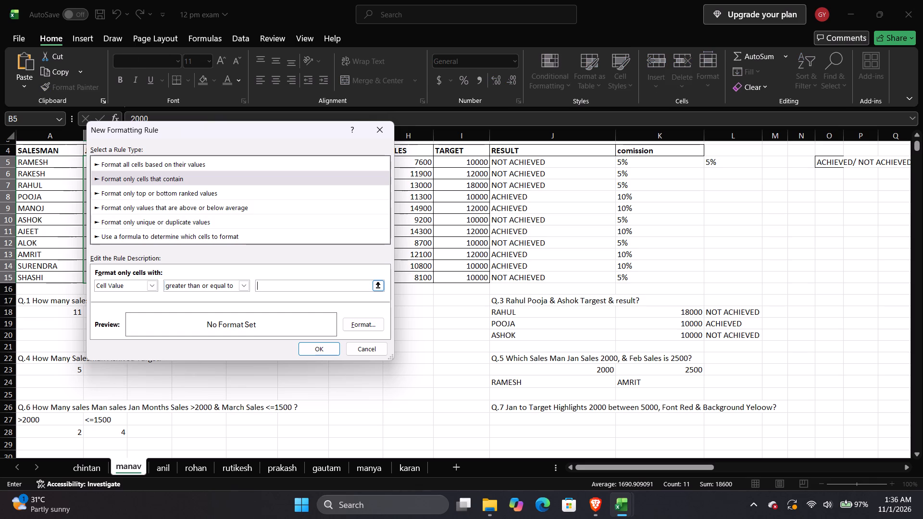
pyautogui.write('200')
pyautogui.press('0')
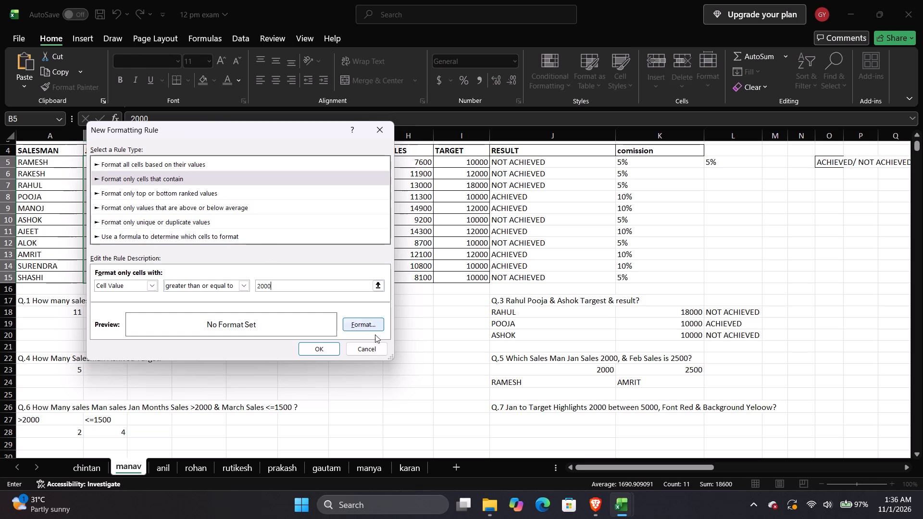
# Give the rule a yellow fill and red font color, and apply it to the January sales.
pyautogui.click(365, 326)
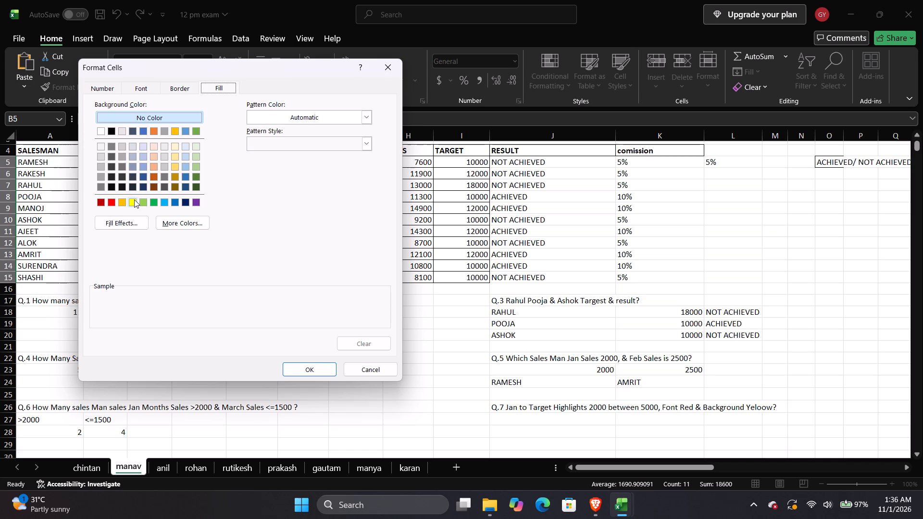
pyautogui.click(134, 199)
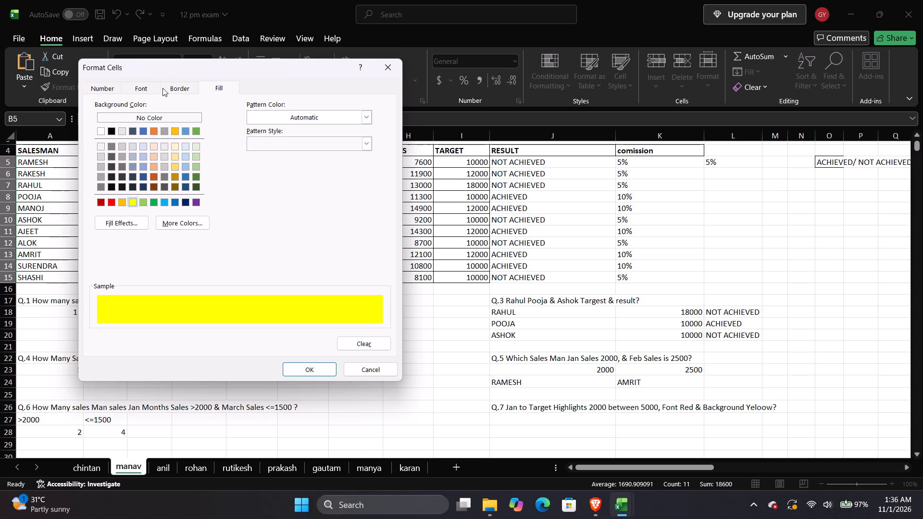
pyautogui.click(153, 88)
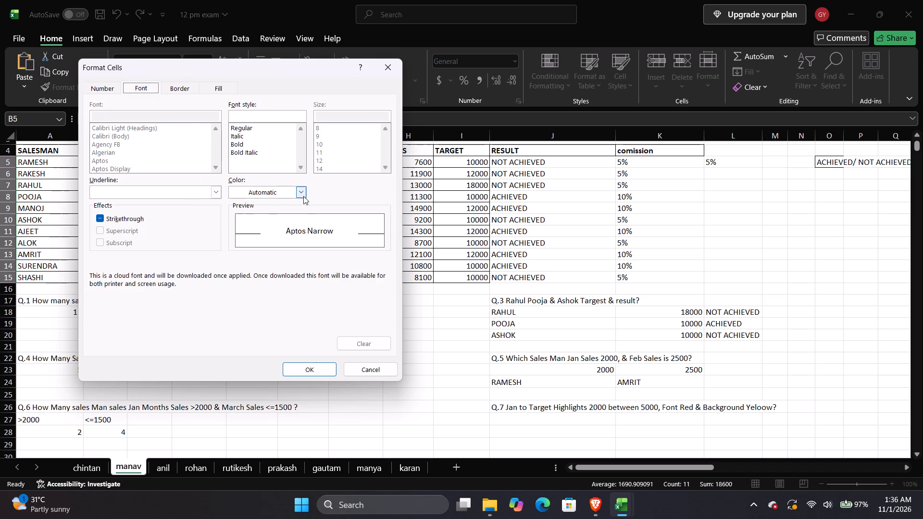
pyautogui.click(303, 196)
pyautogui.click(260, 360)
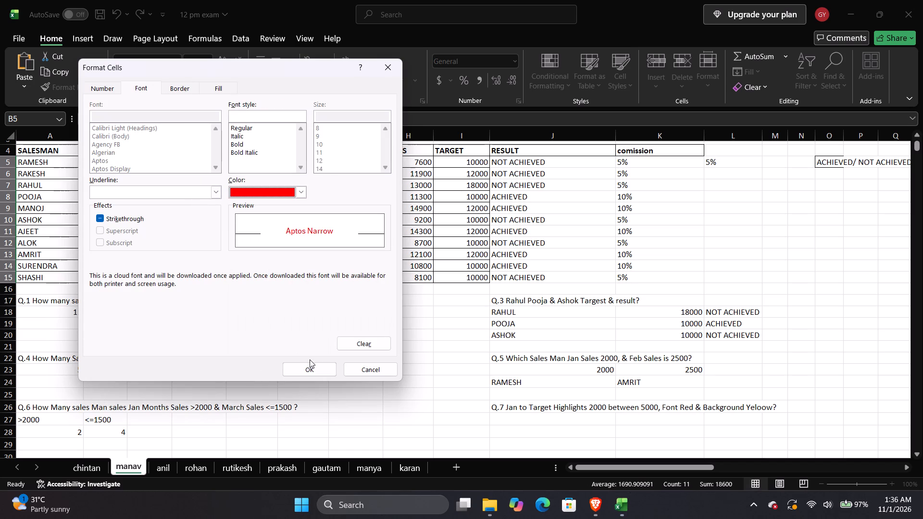
pyautogui.click(312, 374)
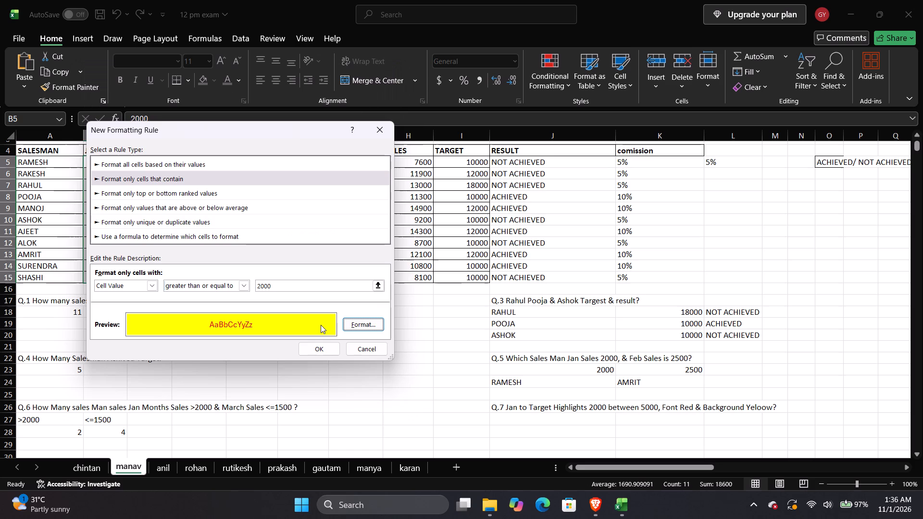
pyautogui.click(326, 347)
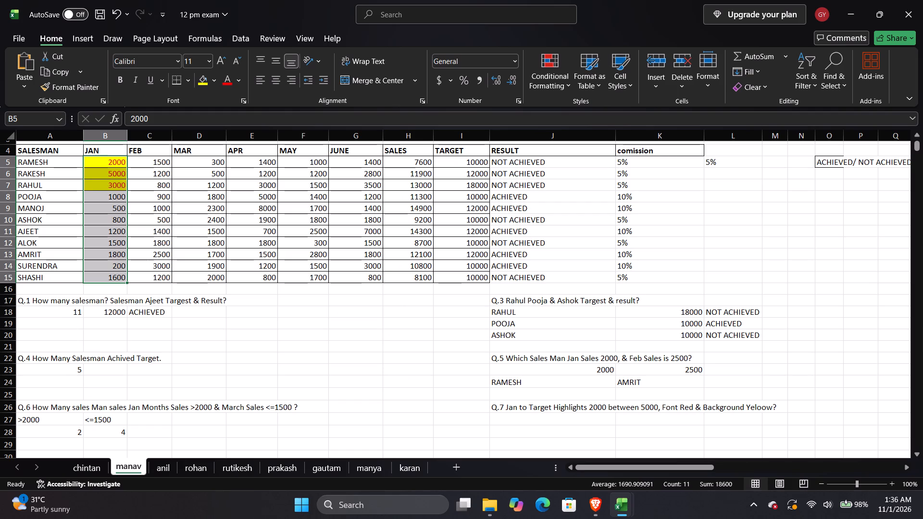
pyautogui.click(292, 248)
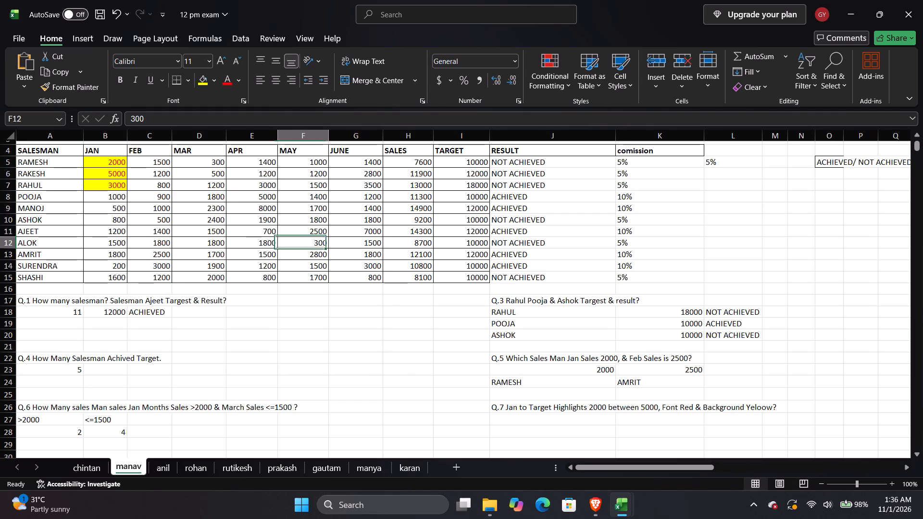
# Move the Q.8 commission question from A31 up to A30.
pyautogui.scroll(-2, 292, 248)
pyautogui.click(80, 403)
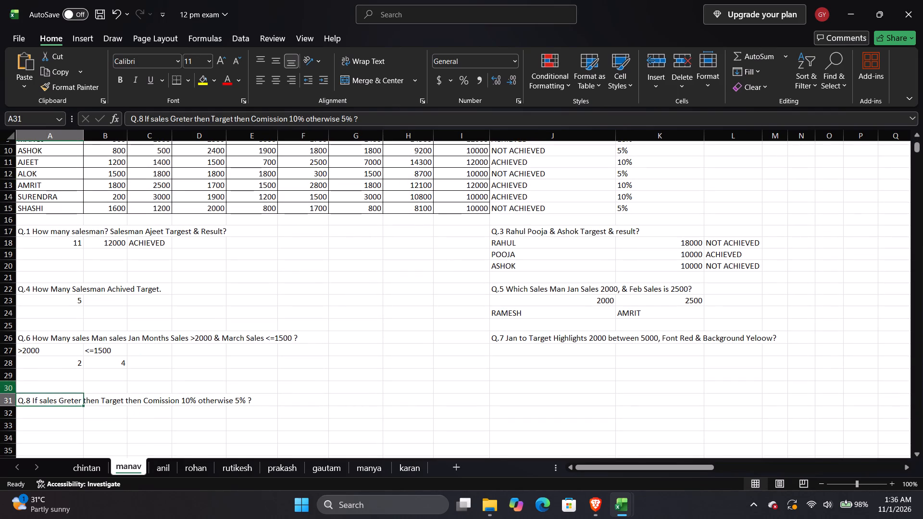
pyautogui.moveTo(51, 393); pyautogui.dragTo(55, 382)
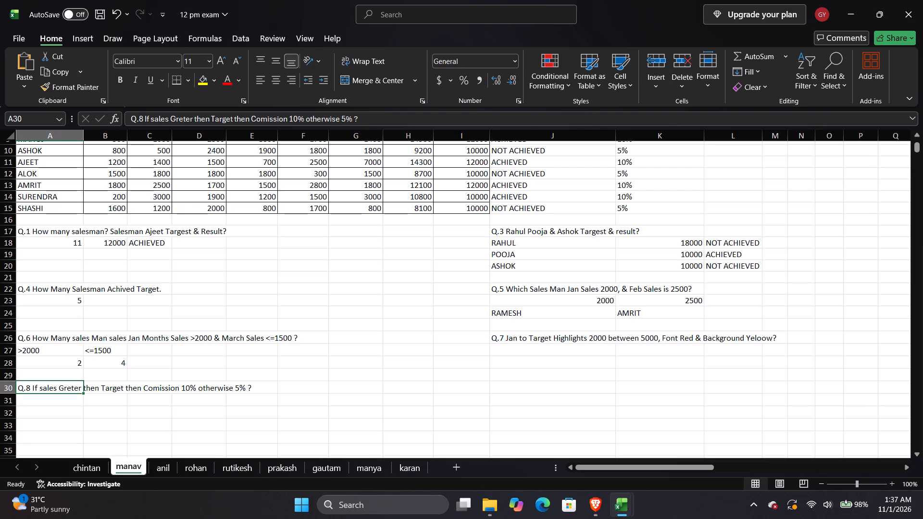
# Inspect the commission formula in L5 that relates to Q.8.
pyautogui.scroll(4, 468, 262)
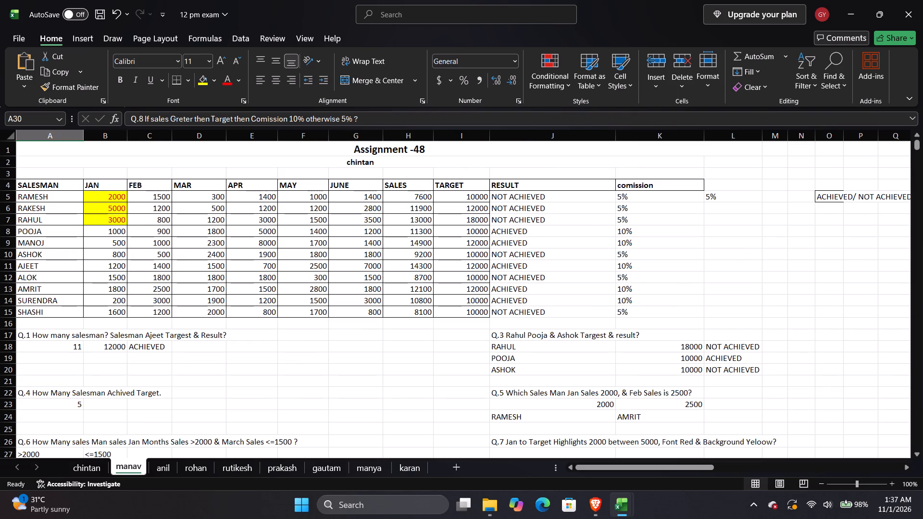
pyautogui.click(753, 200)
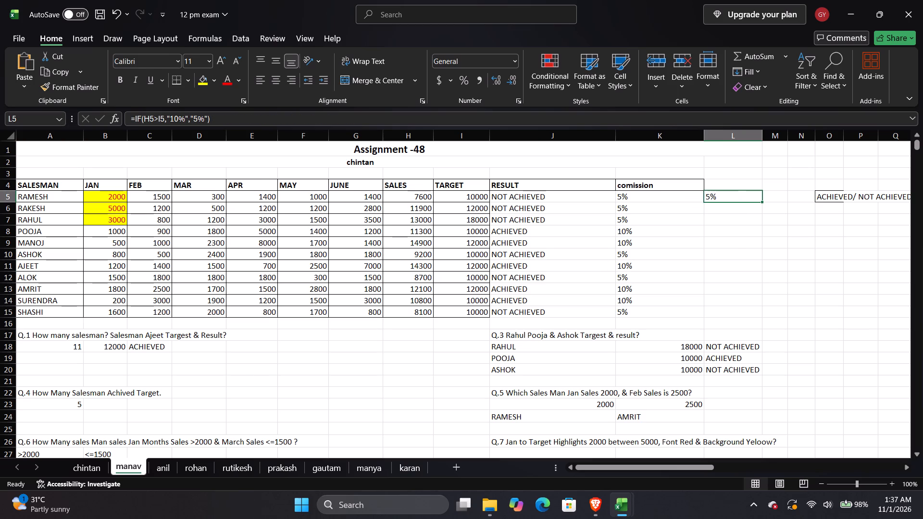
pyautogui.scroll(-3, 753, 200)
pyautogui.scroll(2, 753, 200)
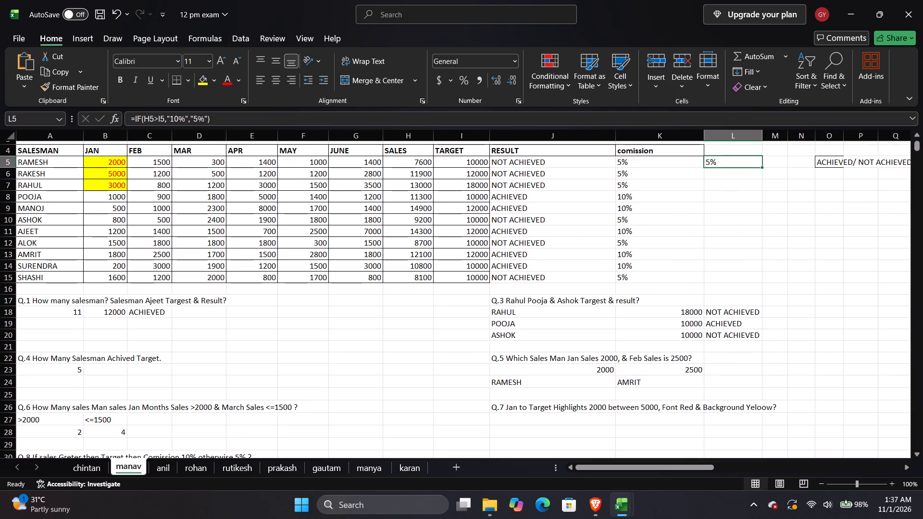
# Review the manav sheet's answers down to Q.8 and save the 12 pm exam workbook.
pyautogui.scroll(-1, 753, 200)
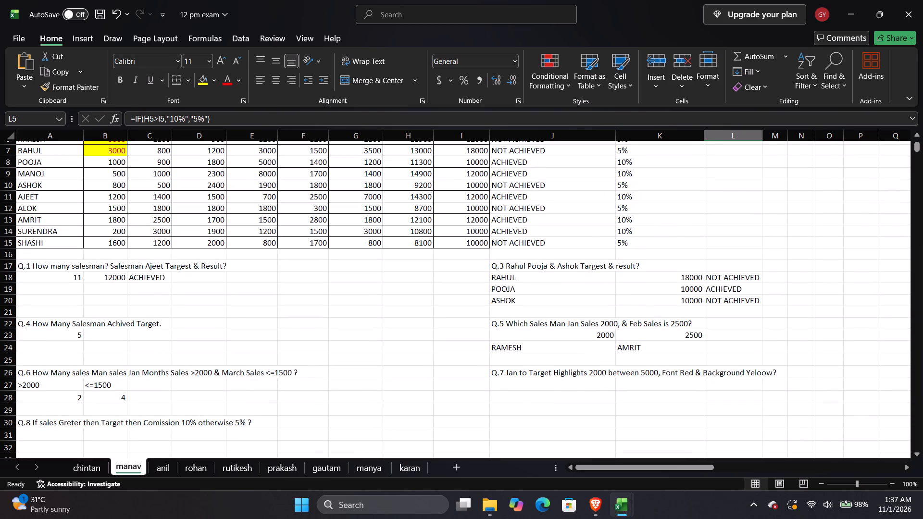
pyautogui.scroll(2, 753, 200)
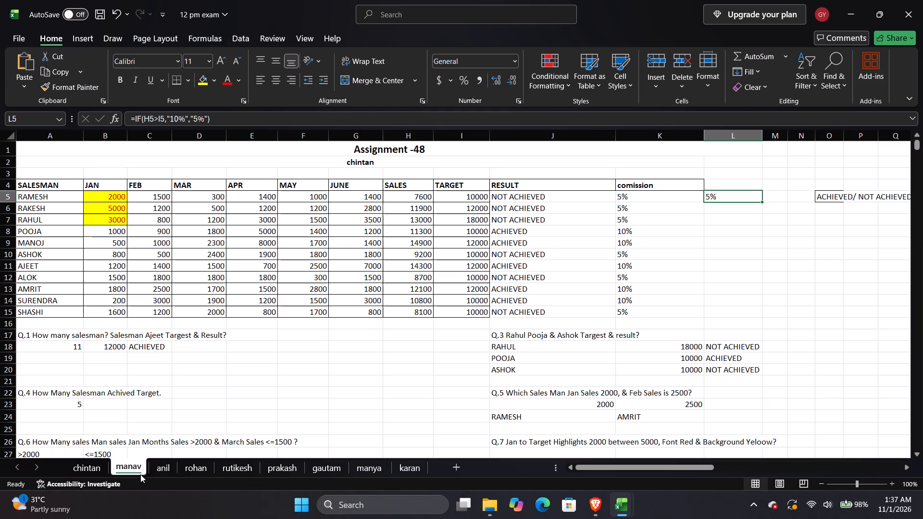
pyautogui.hotkey('ctrl', 's')
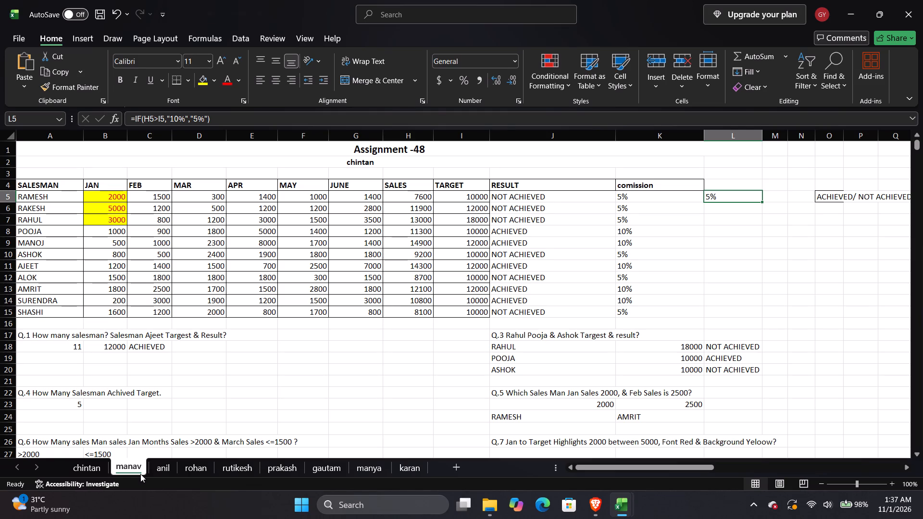
# Switch to the anil sheet with Assignment-37 and select the first employee's Incentive cell, E8.
pyautogui.click(161, 469)
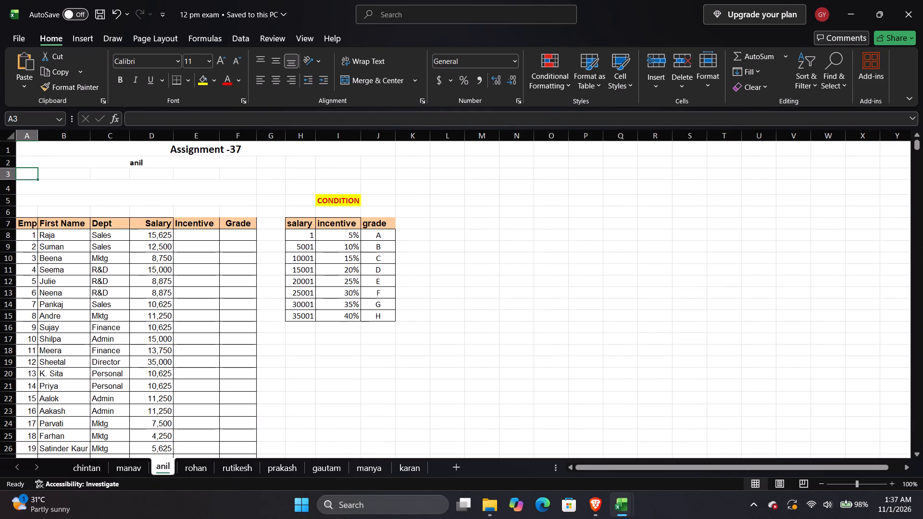
pyautogui.scroll(-2, 136, 242)
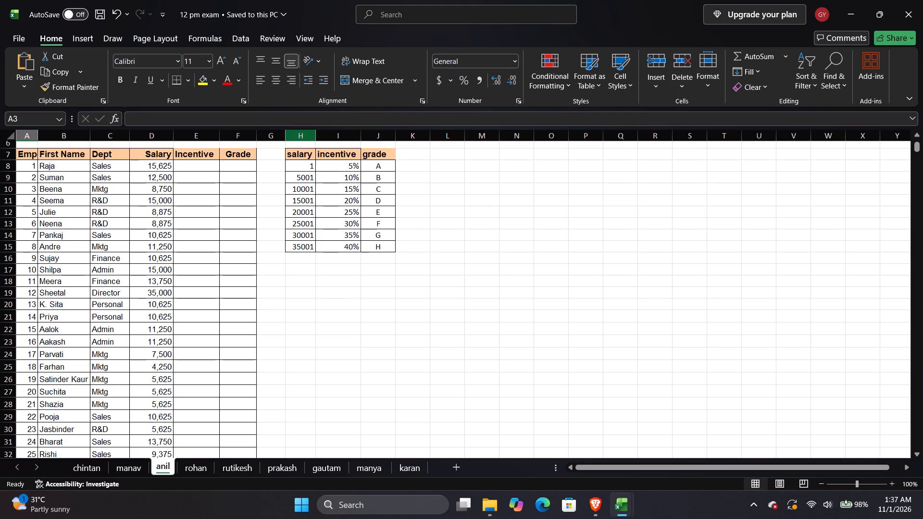
pyautogui.click(201, 166)
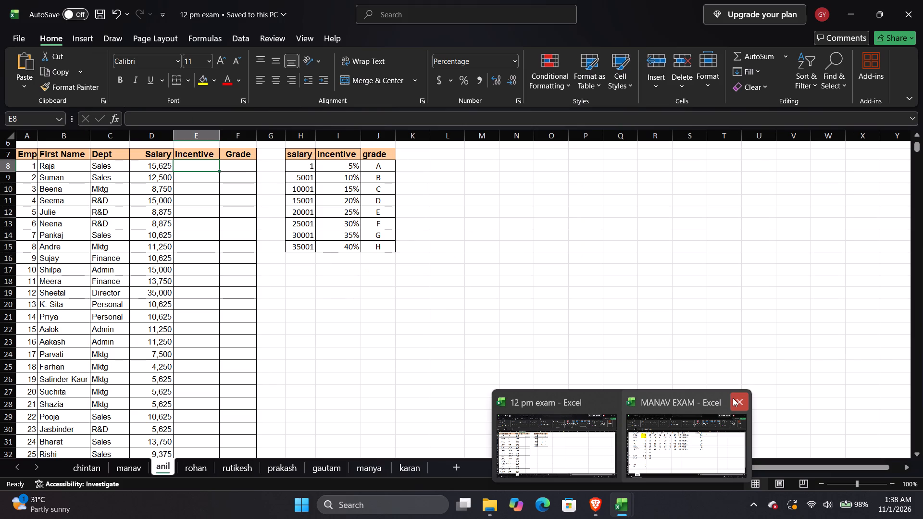
# Close the MANAV EXAM workbook, keeping the 12 pm exam workbook open.
pyautogui.click(733, 398)
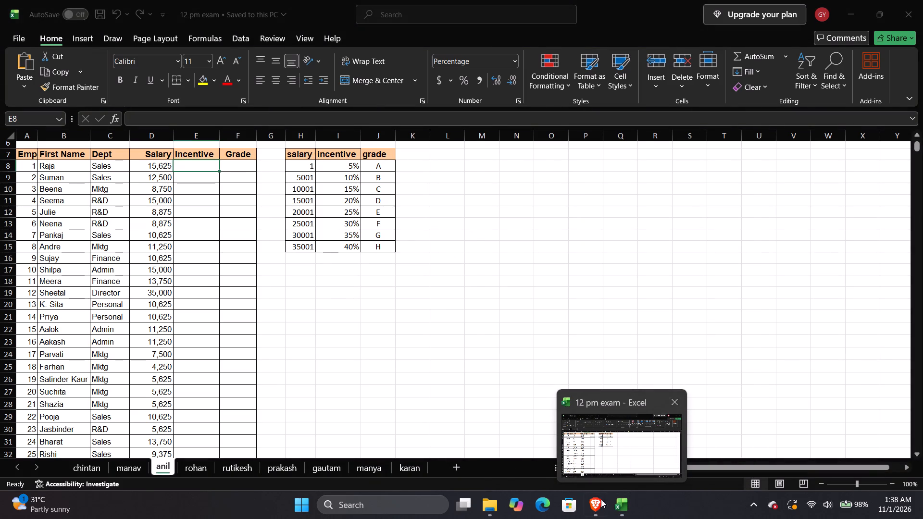
# Open the ANILS EXAM workbook from the timepass folder.
pyautogui.click(486, 510)
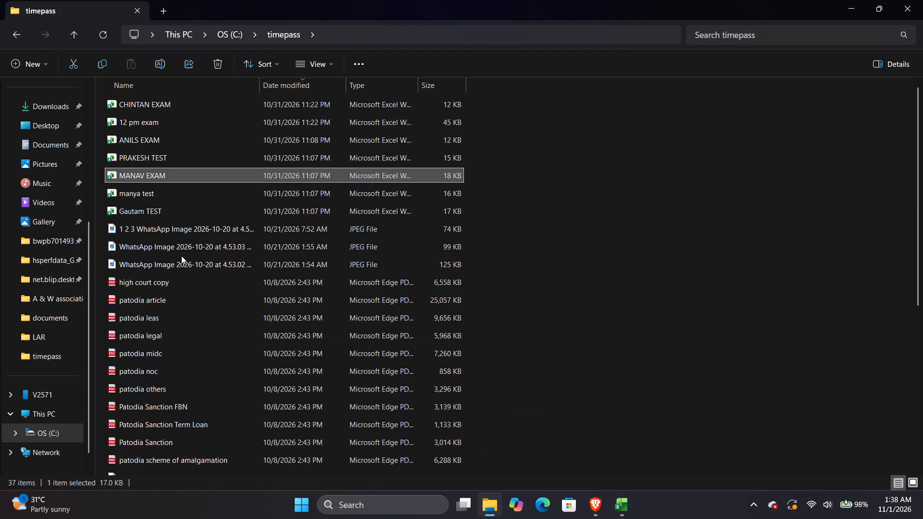
pyautogui.doubleClick(175, 138)
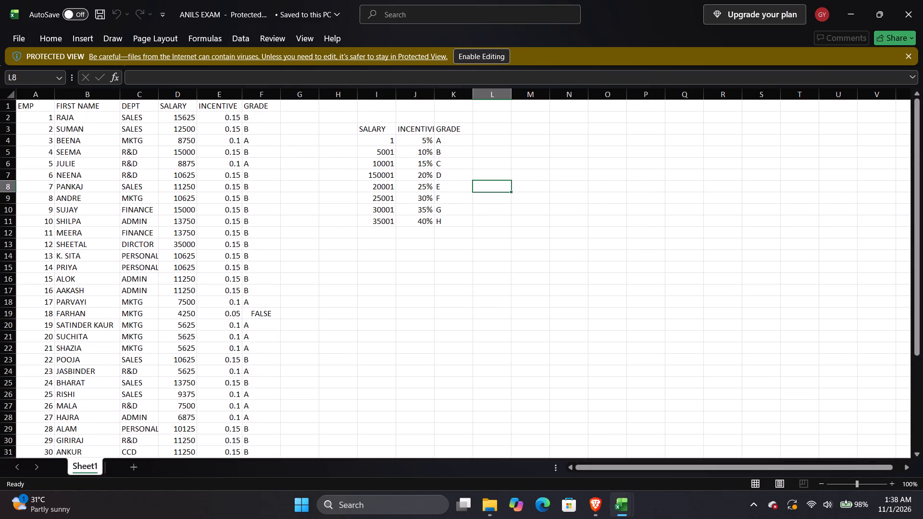
# Enable editing in ANILS EXAM and examine the incentive formula in E2 and the ranges it references.
pyautogui.click(228, 114)
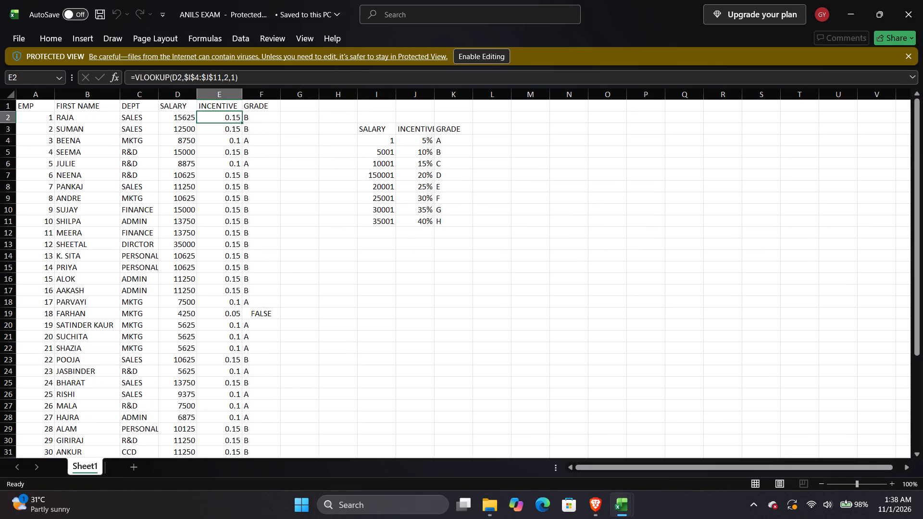
pyautogui.doubleClick(228, 114)
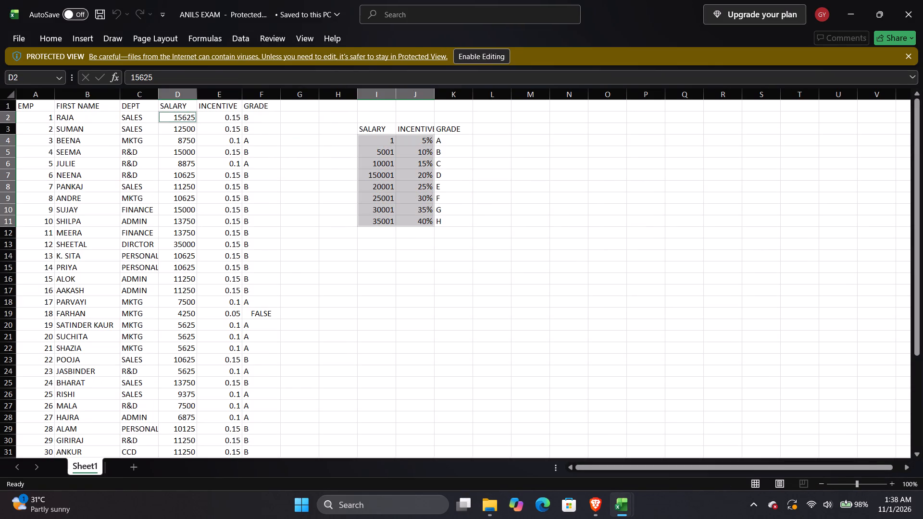
pyautogui.click(227, 121)
pyautogui.doubleClick(227, 121)
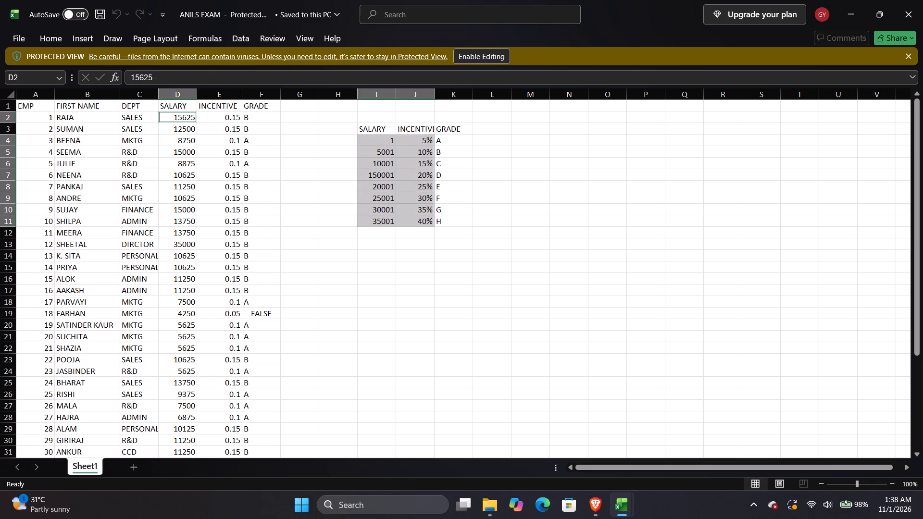
pyautogui.scroll(1, 194, 143)
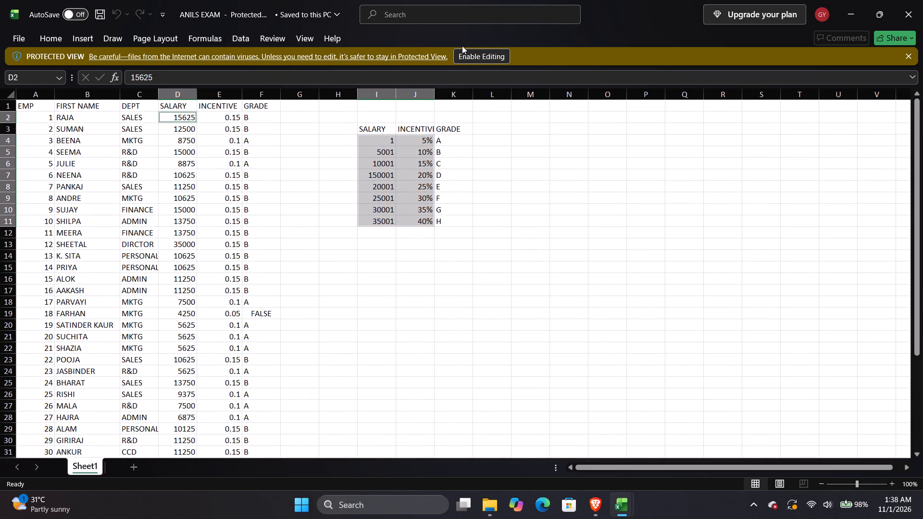
pyautogui.click(471, 59)
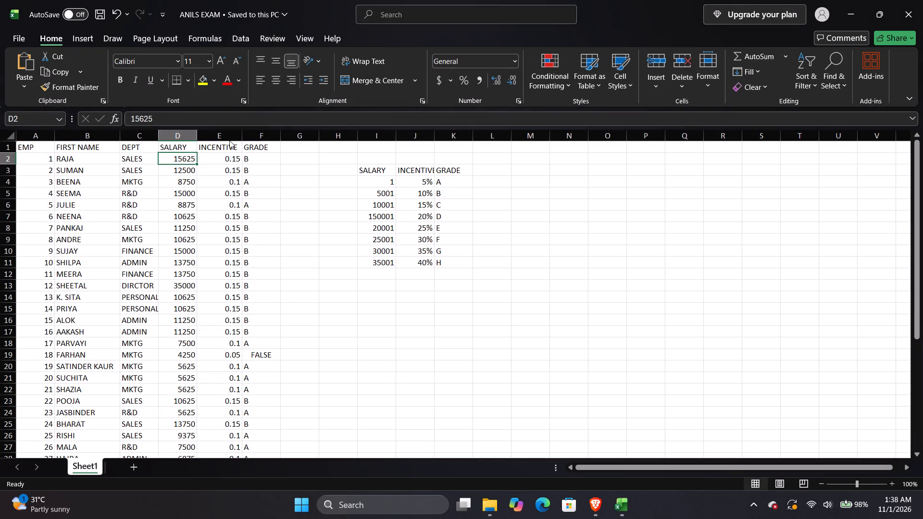
pyautogui.doubleClick(219, 156)
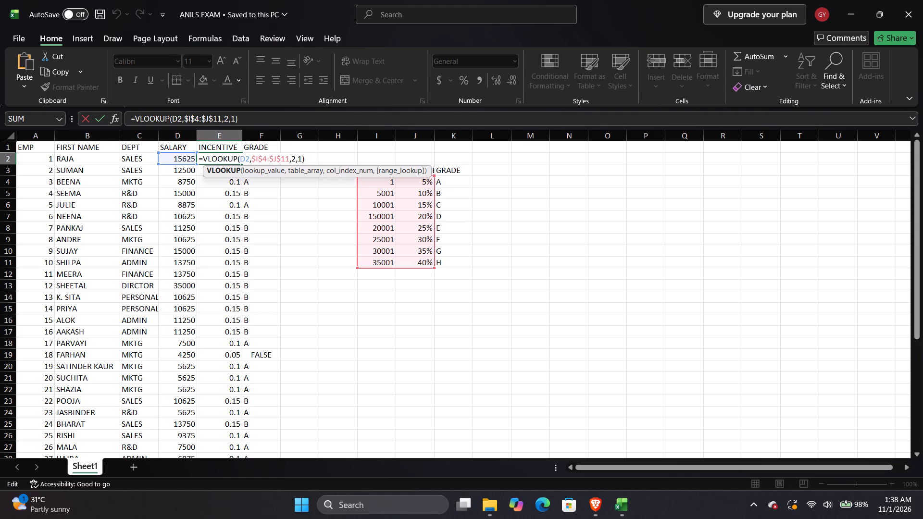
pyautogui.press('Escape')
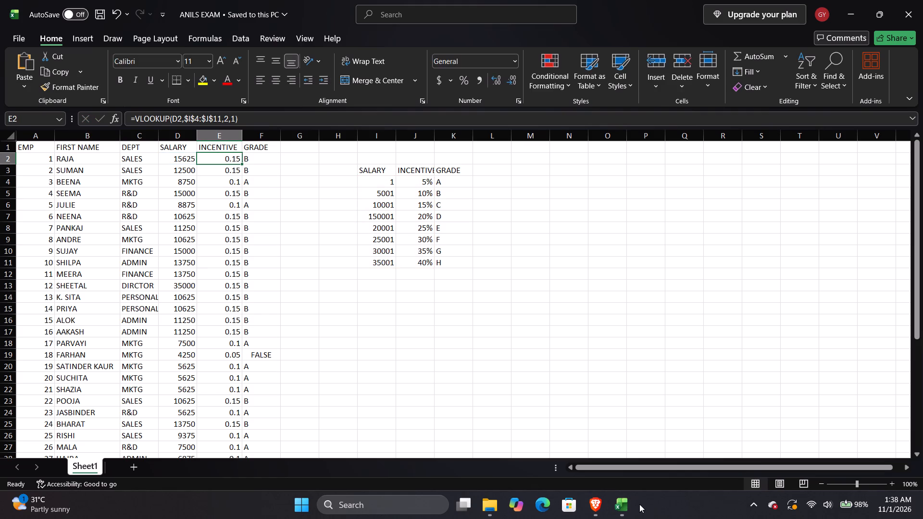
# Back in the 12 pm exam workbook's anil sheet, start a VLOOKUP formula in E8 with salary D8 as the lookup value.
pyautogui.click(583, 470)
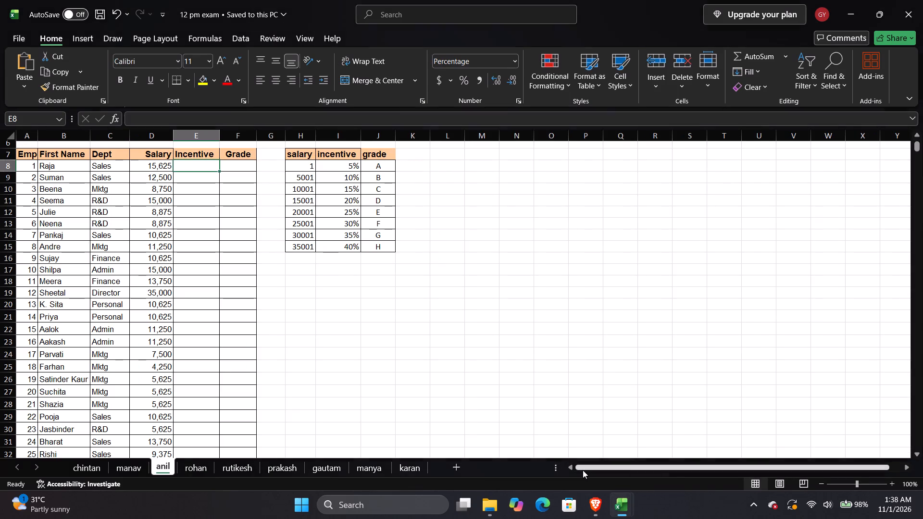
pyautogui.press('=')
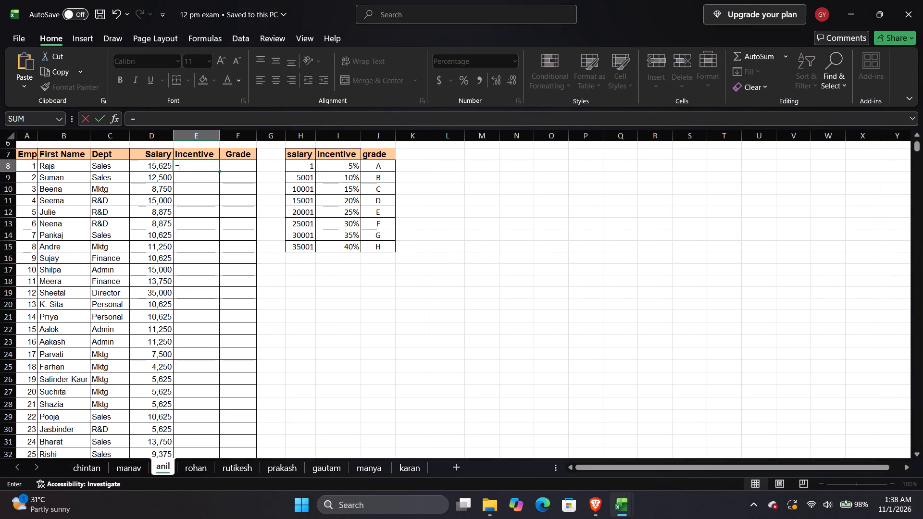
pyautogui.write('VLOOK')
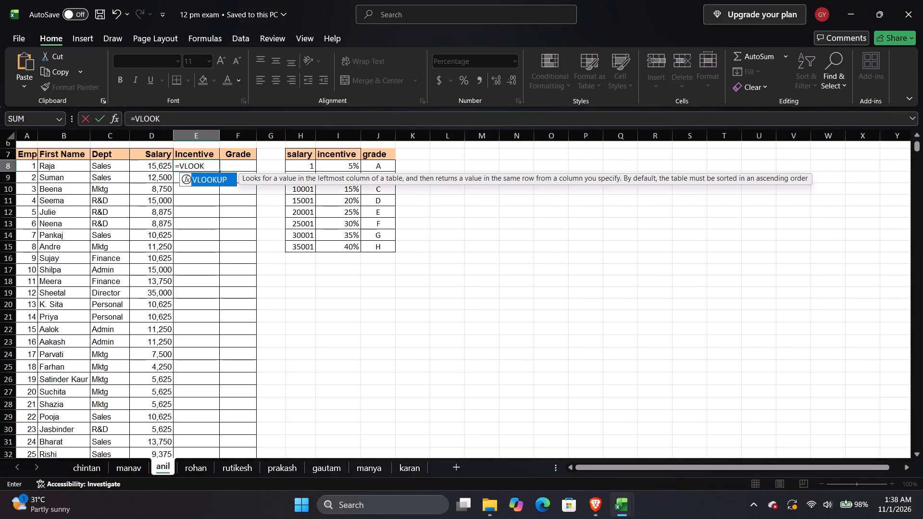
pyautogui.press('Tab')
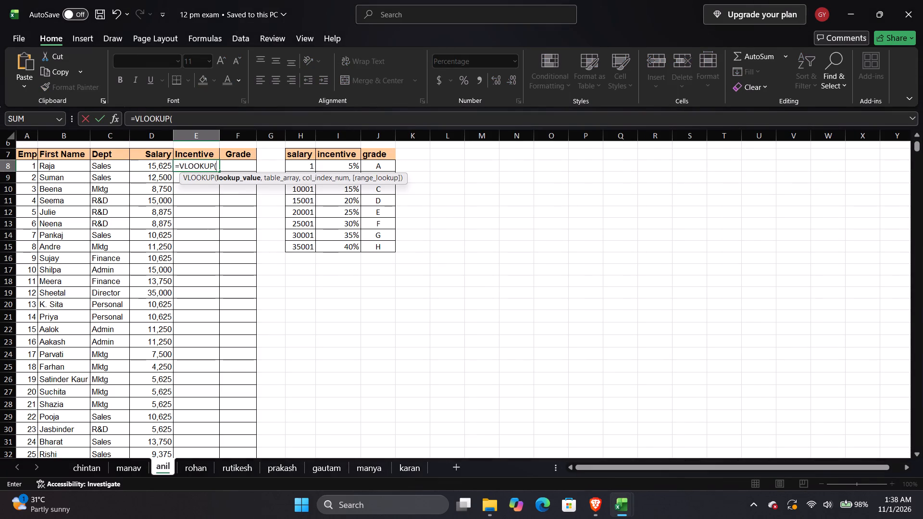
pyautogui.click(152, 168)
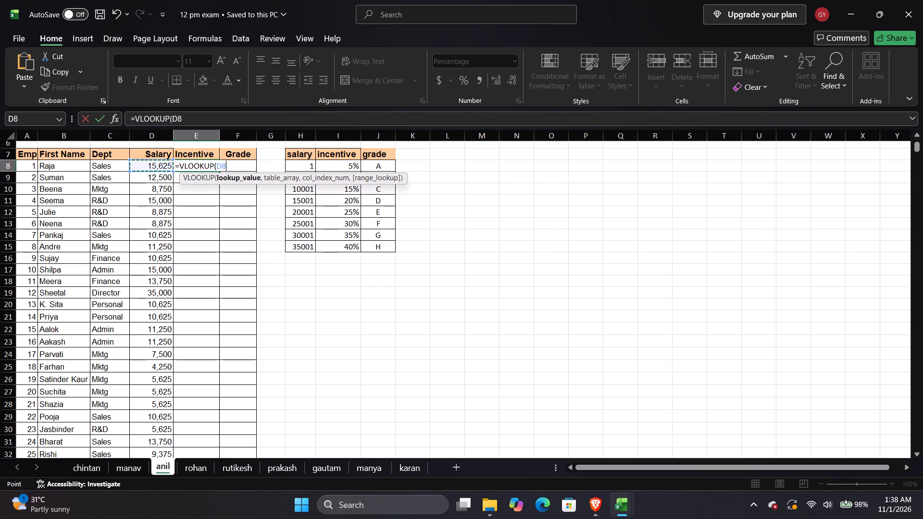